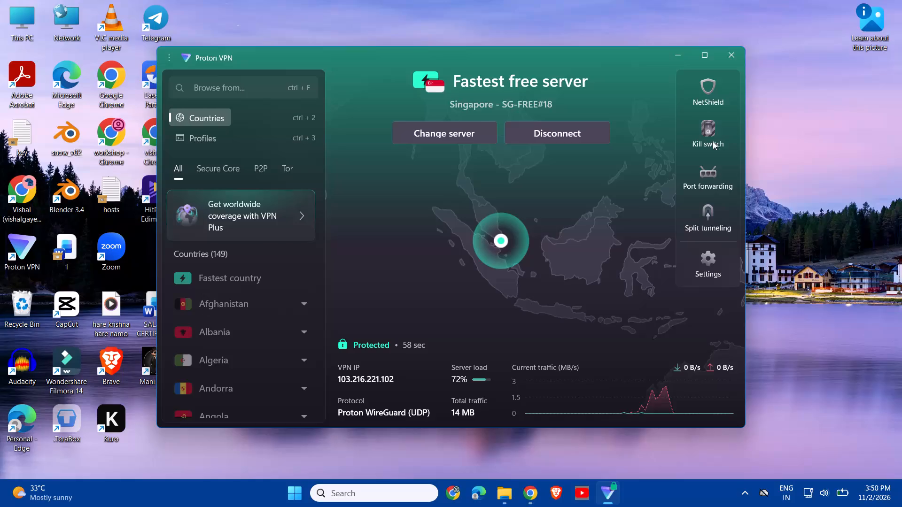
# Launch CapCut from the desktop with the VPN left connected, and accept its environment testing dialog.
pyautogui.click(869, 206)
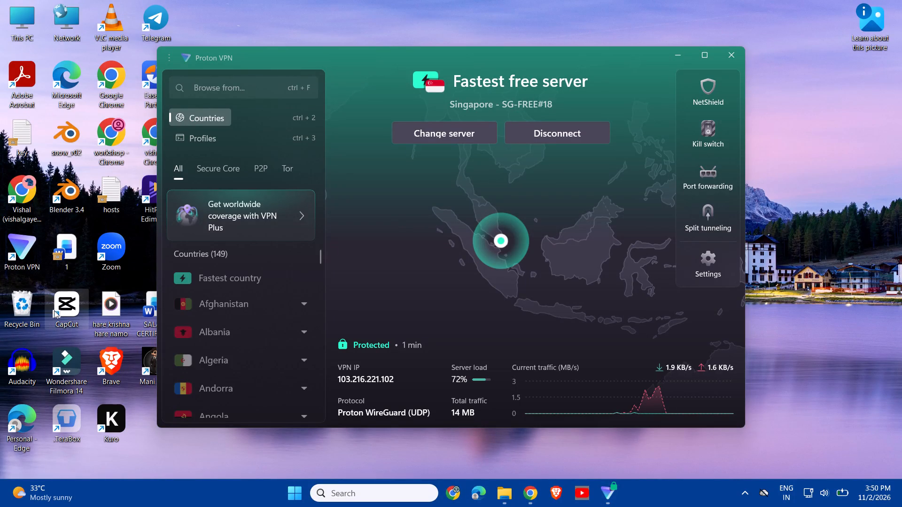
pyautogui.doubleClick(63, 310)
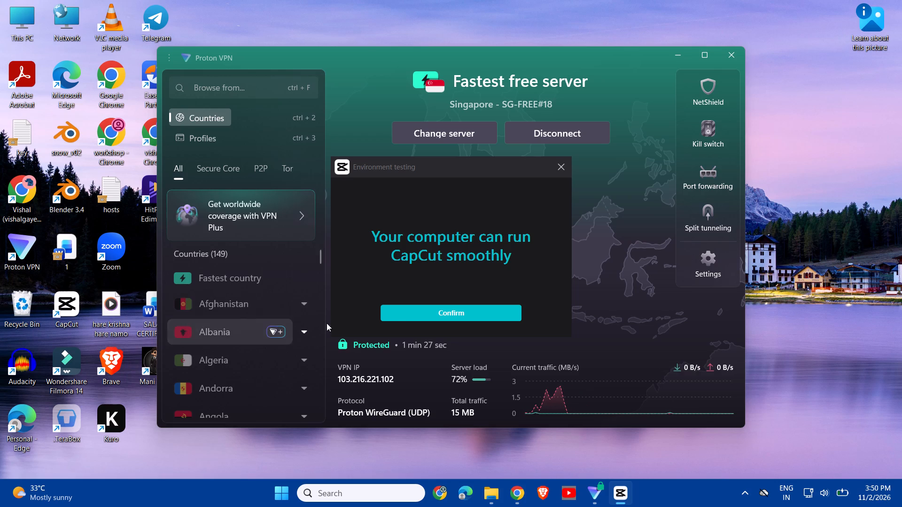
pyautogui.click(402, 314)
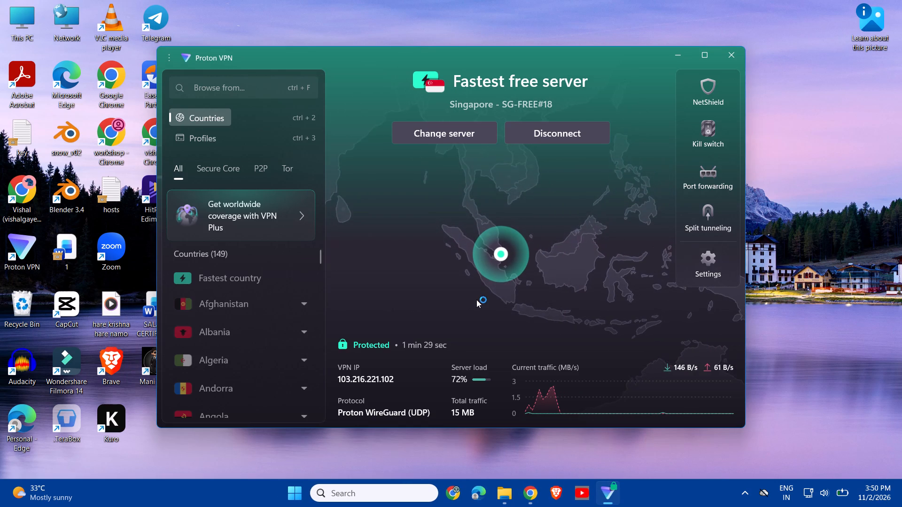
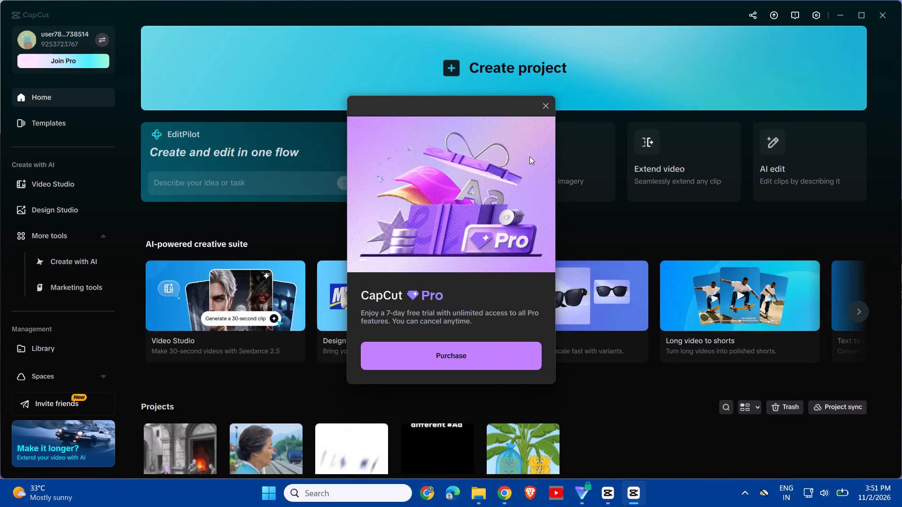
# Dismiss the Pro trial offer and open project 1101 without relinking its missing media.
pyautogui.click(546, 107)
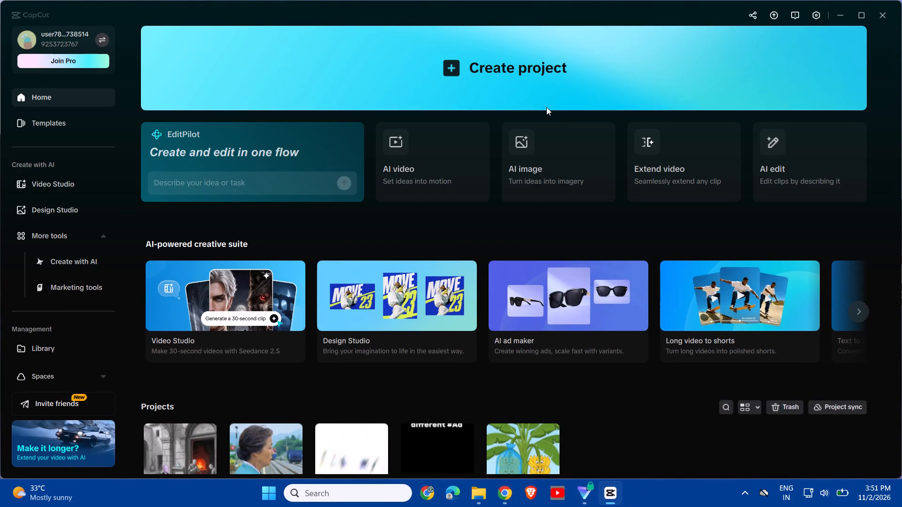
pyautogui.scroll(-1, 467, 246)
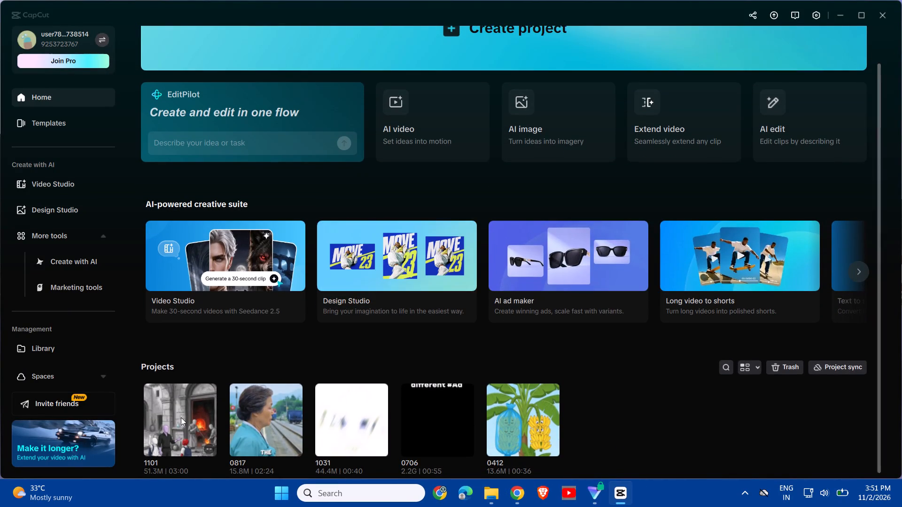
pyautogui.click(181, 417)
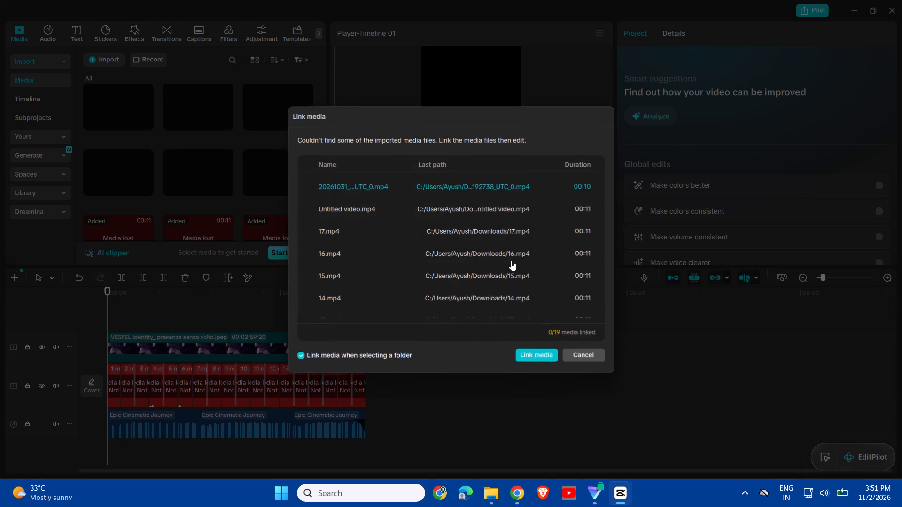
pyautogui.click(589, 356)
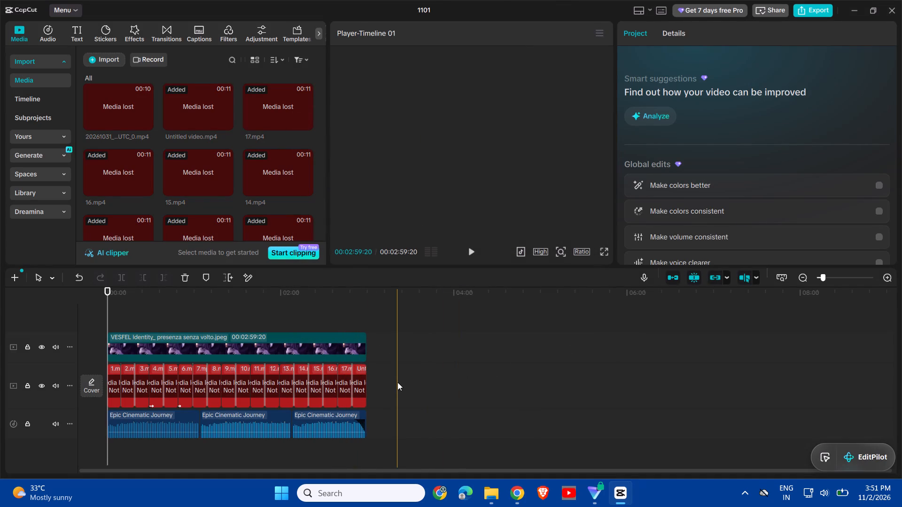
# Lock the overlay track that holds the VESFEL Identity image.
pyautogui.click(30, 347)
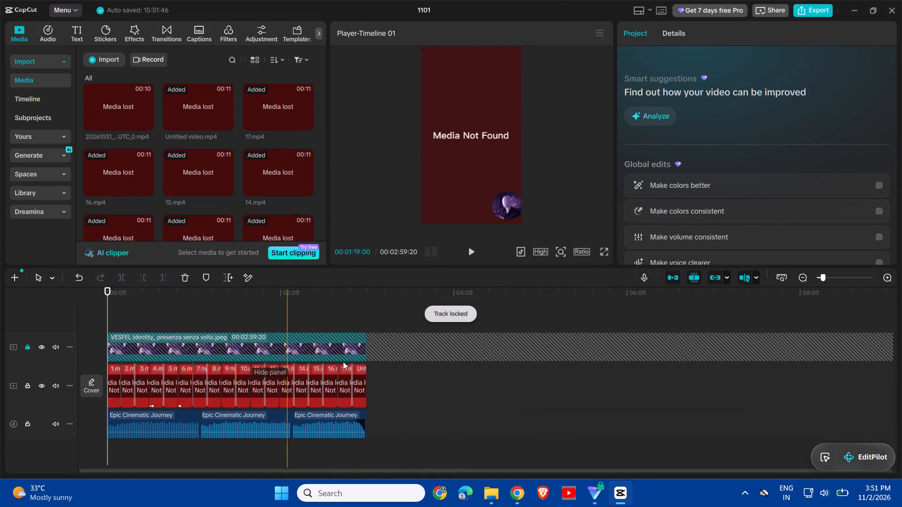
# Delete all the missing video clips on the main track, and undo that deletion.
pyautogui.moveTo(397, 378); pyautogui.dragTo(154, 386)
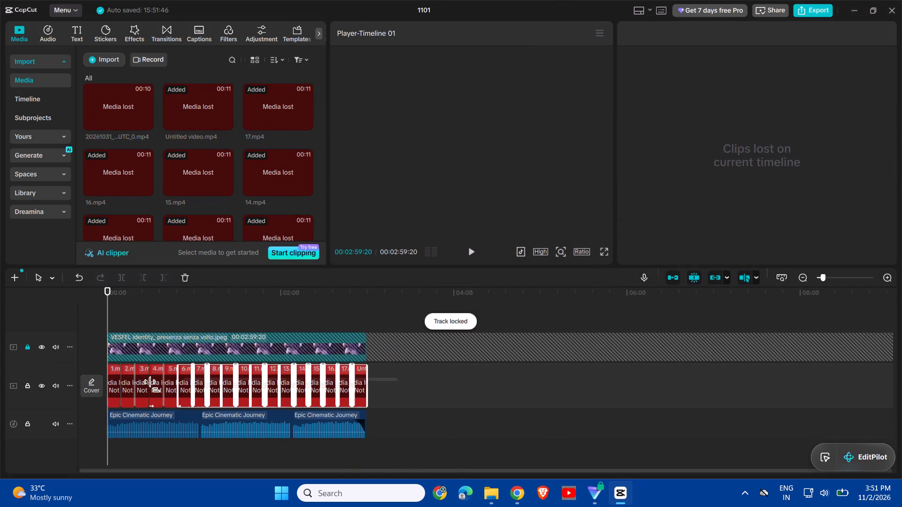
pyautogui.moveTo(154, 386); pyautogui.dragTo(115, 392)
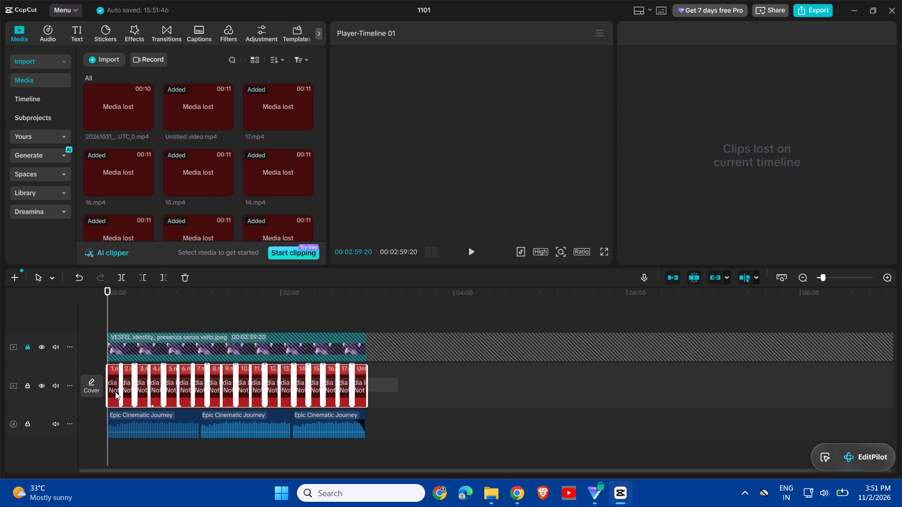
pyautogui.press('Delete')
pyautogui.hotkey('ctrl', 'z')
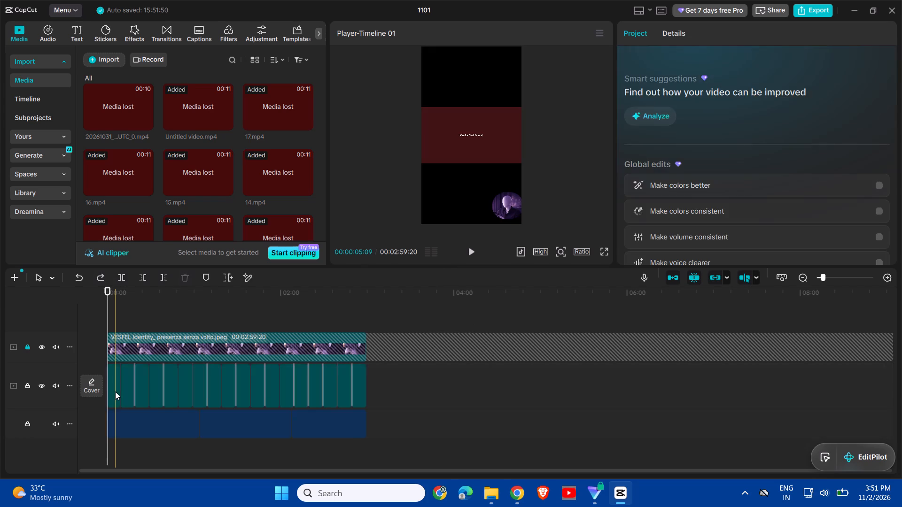
# Lock the audio track that holds the Epic Cinematic Journey clips.
pyautogui.click(28, 424)
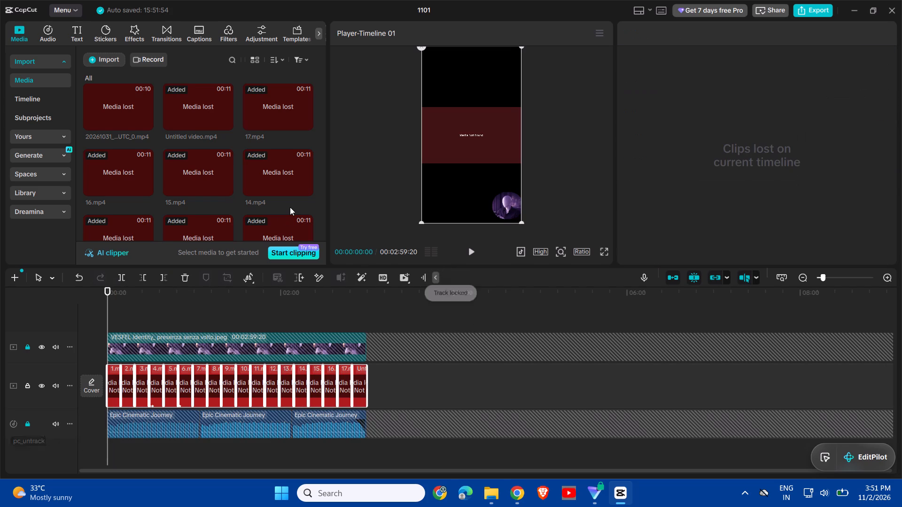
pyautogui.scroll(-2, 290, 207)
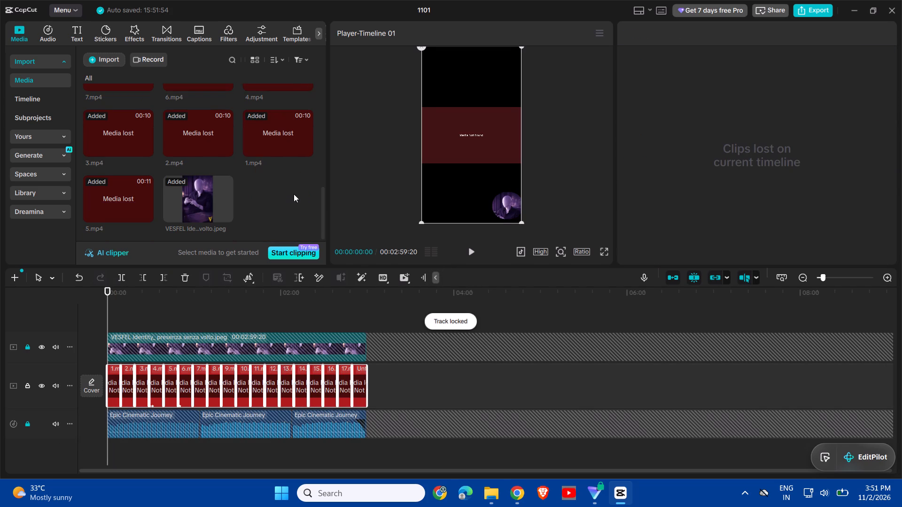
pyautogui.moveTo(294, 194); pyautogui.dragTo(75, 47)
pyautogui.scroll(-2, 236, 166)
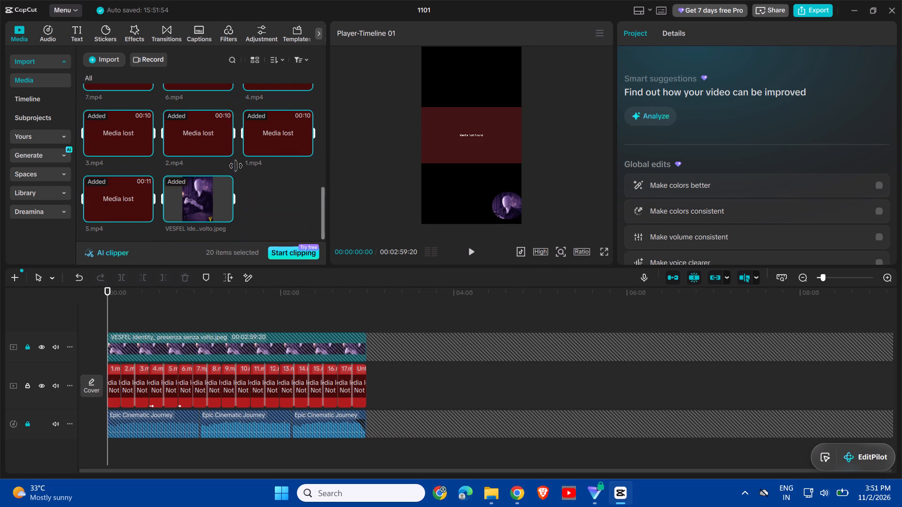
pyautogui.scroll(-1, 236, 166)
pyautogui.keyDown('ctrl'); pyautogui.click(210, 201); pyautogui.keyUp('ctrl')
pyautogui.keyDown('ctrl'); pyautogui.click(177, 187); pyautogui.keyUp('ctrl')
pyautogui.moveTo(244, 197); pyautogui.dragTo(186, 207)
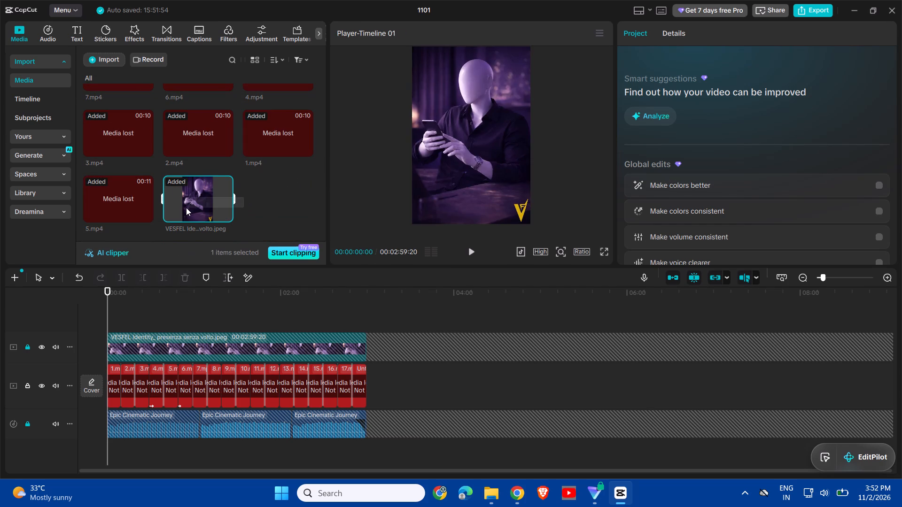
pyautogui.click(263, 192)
# Delete all the lost video files, including 5.mp4, from the project media and timeline, keeping only the VESFEL Identity image.
pyautogui.moveTo(281, 169); pyautogui.dragTo(41, 77)
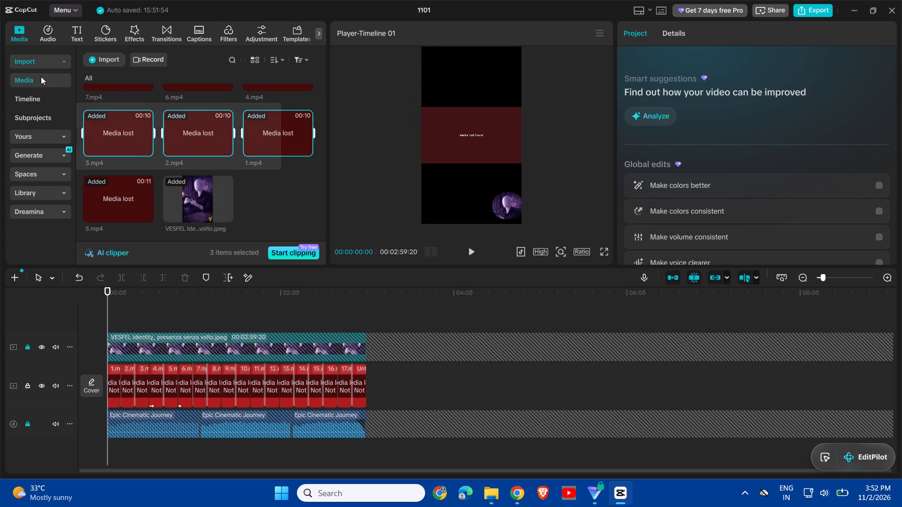
pyautogui.moveTo(41, 77); pyautogui.dragTo(102, 54)
pyautogui.press('Delete')
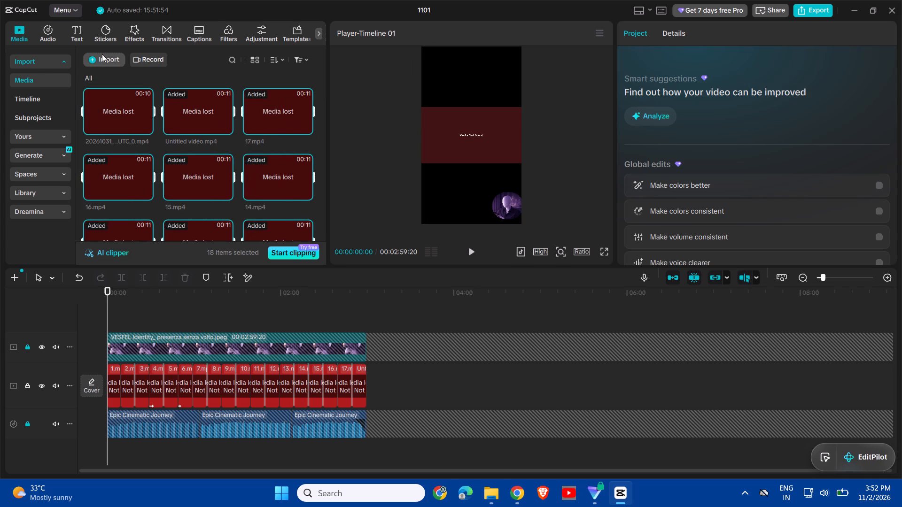
pyautogui.press('Return')
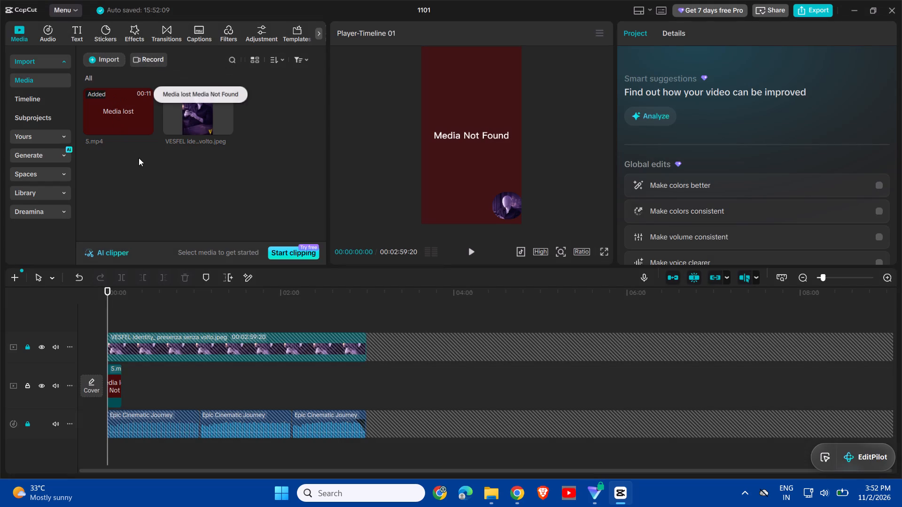
pyautogui.moveTo(139, 158); pyautogui.dragTo(136, 116)
pyautogui.press('Delete')
pyautogui.press('Return')
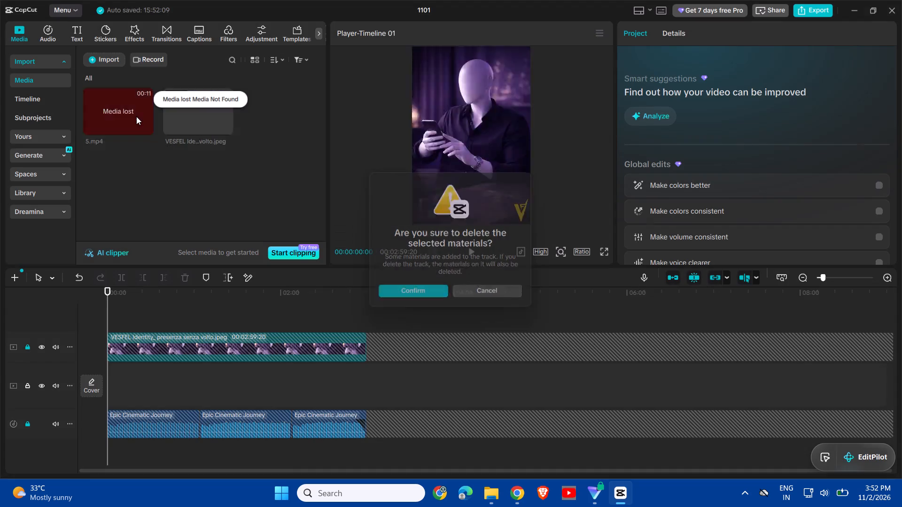
# Switch to File Explorer and look through the mirror folder, Local Disk (D:) and the glass folder as thumbnails for replacement footage.
pyautogui.click(490, 488)
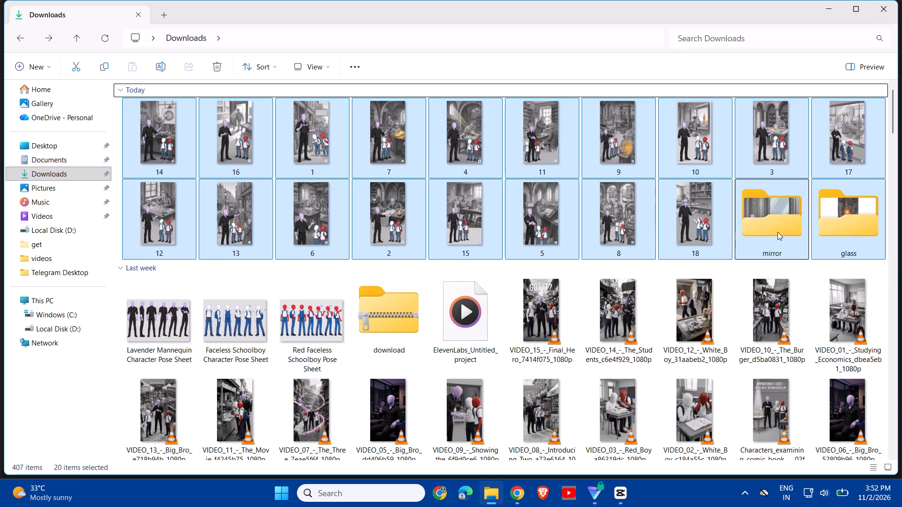
pyautogui.doubleClick(778, 232)
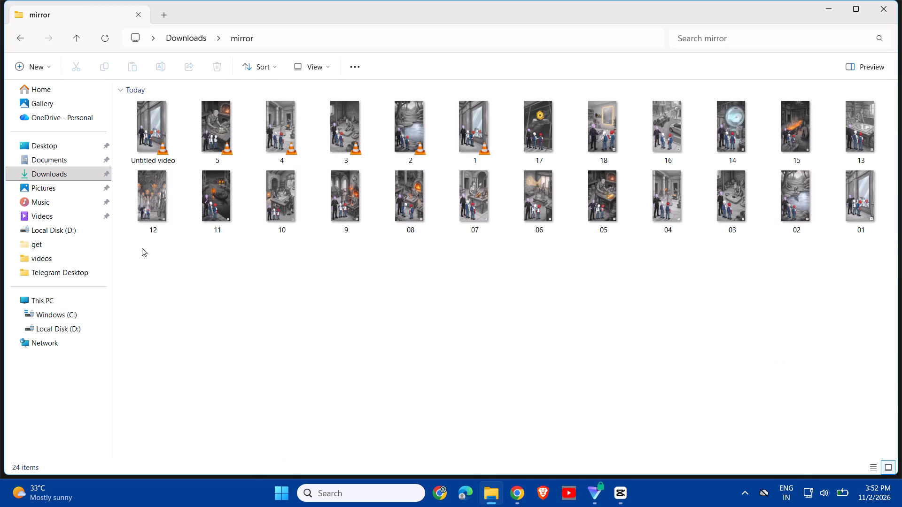
pyautogui.click(59, 232)
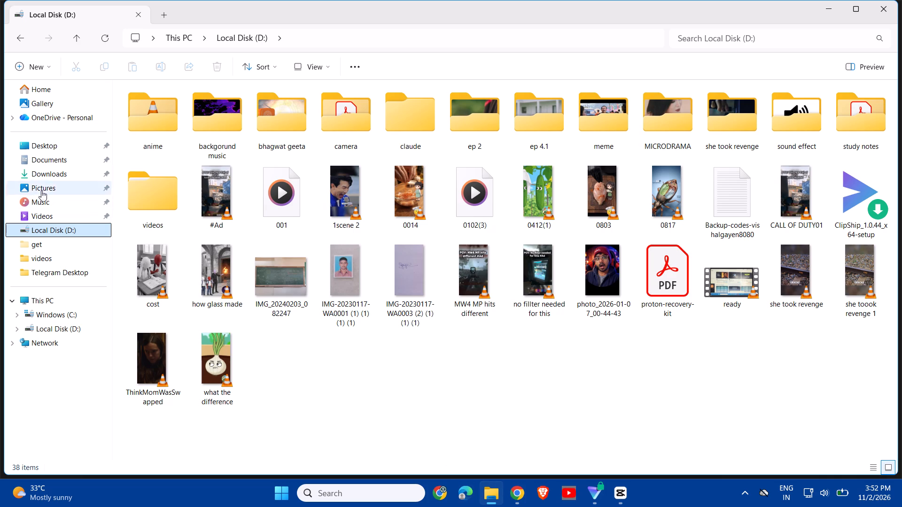
pyautogui.click(62, 170)
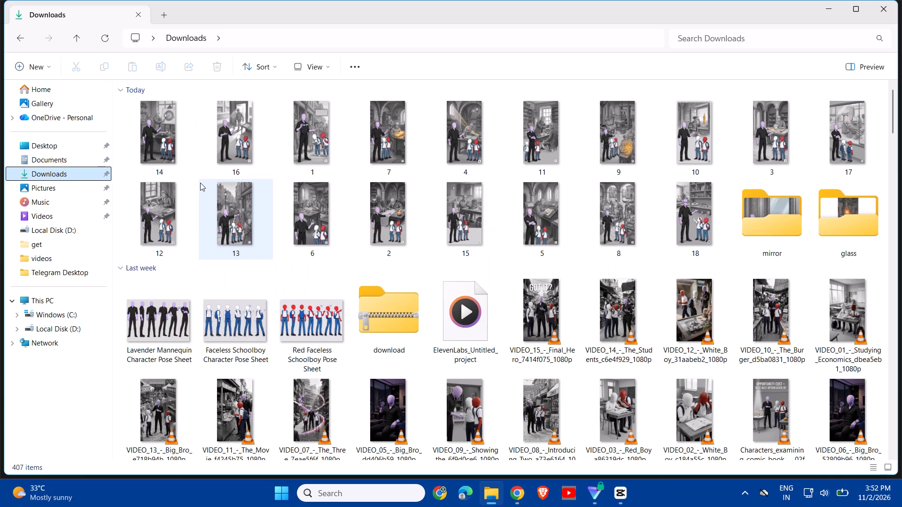
pyautogui.doubleClick(863, 230)
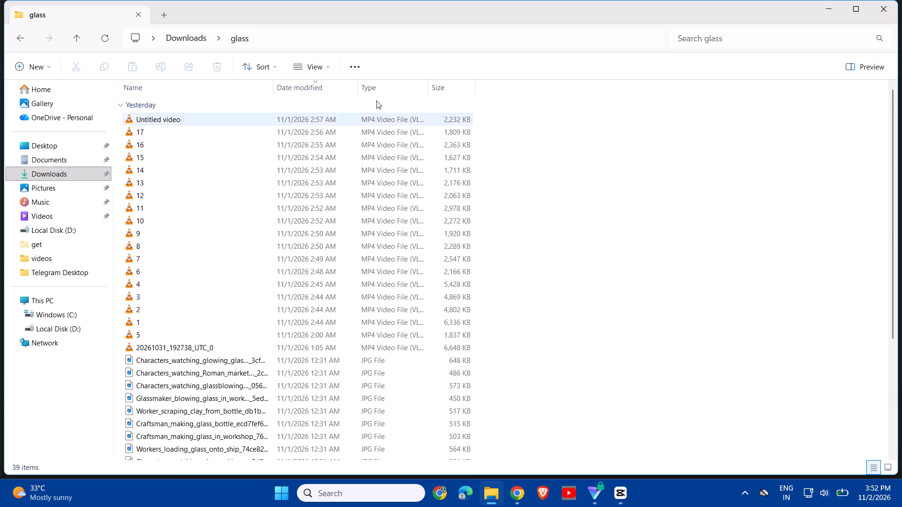
pyautogui.click(313, 68)
pyautogui.click(326, 115)
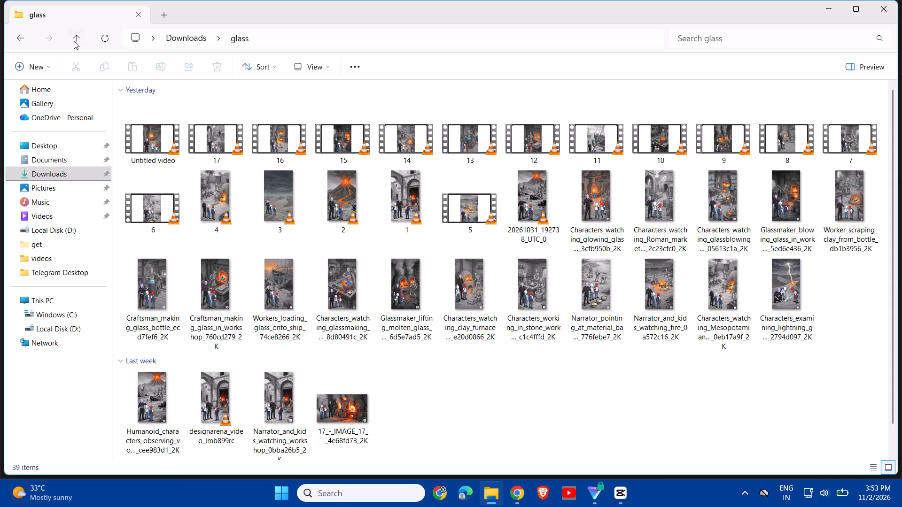
pyautogui.click(22, 37)
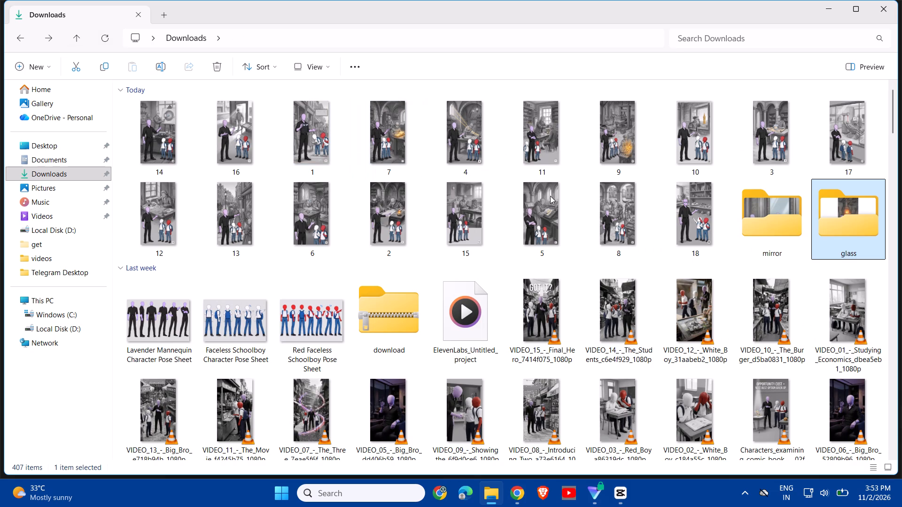
# Import Untitled video from the mirror folder in Downloads into the media of CapCut project 1101.
pyautogui.doubleClick(785, 221)
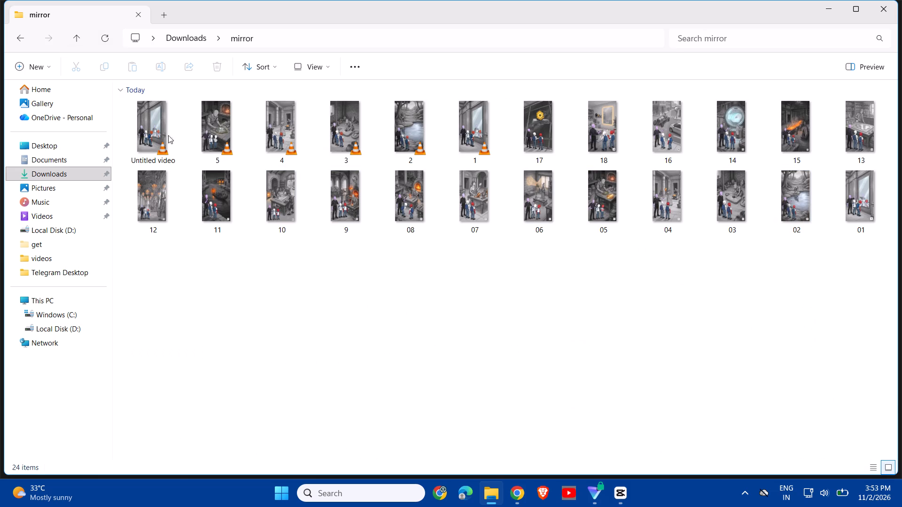
pyautogui.moveTo(152, 134); pyautogui.dragTo(619, 437)
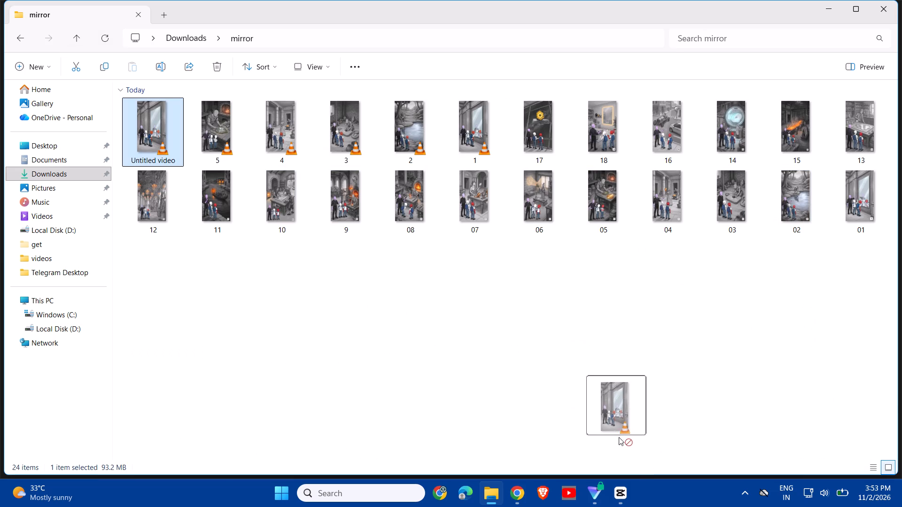
pyautogui.moveTo(619, 437); pyautogui.dragTo(262, 192)
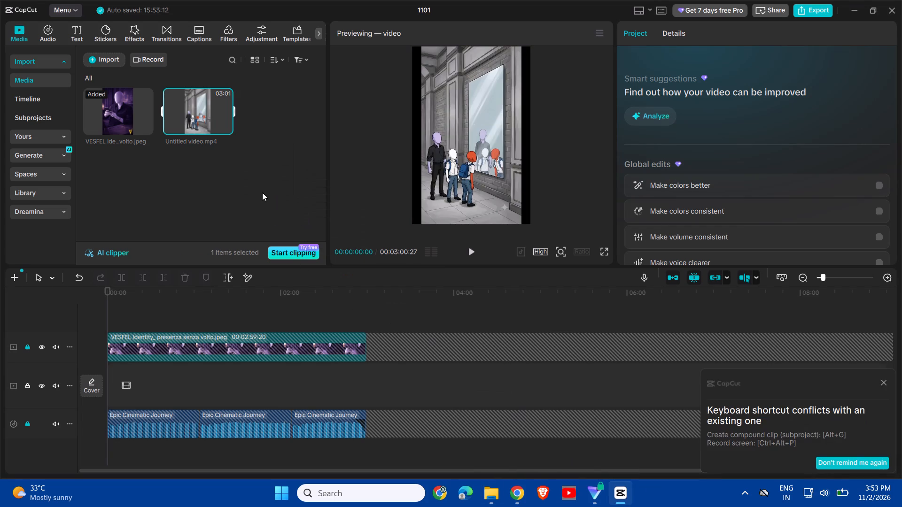
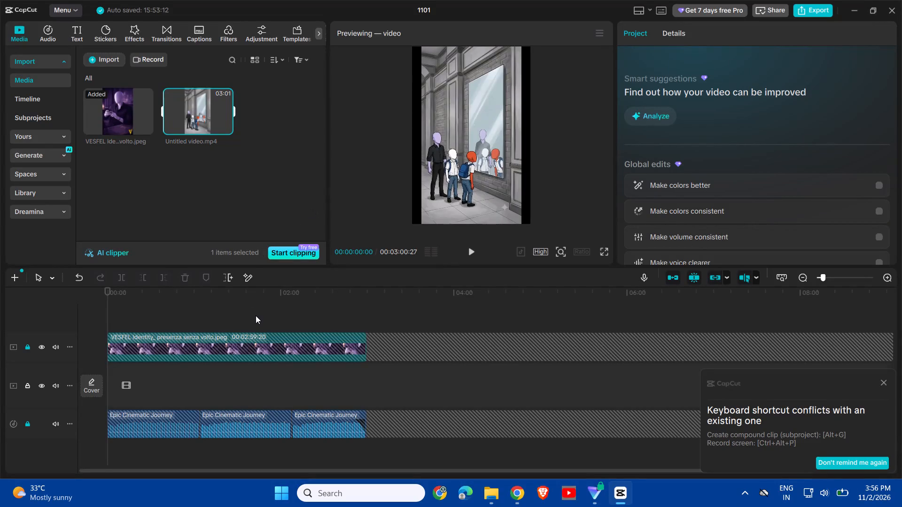
# Place Untitled video on the empty main track at the very start of the timeline.
pyautogui.moveTo(187, 114); pyautogui.dragTo(108, 383)
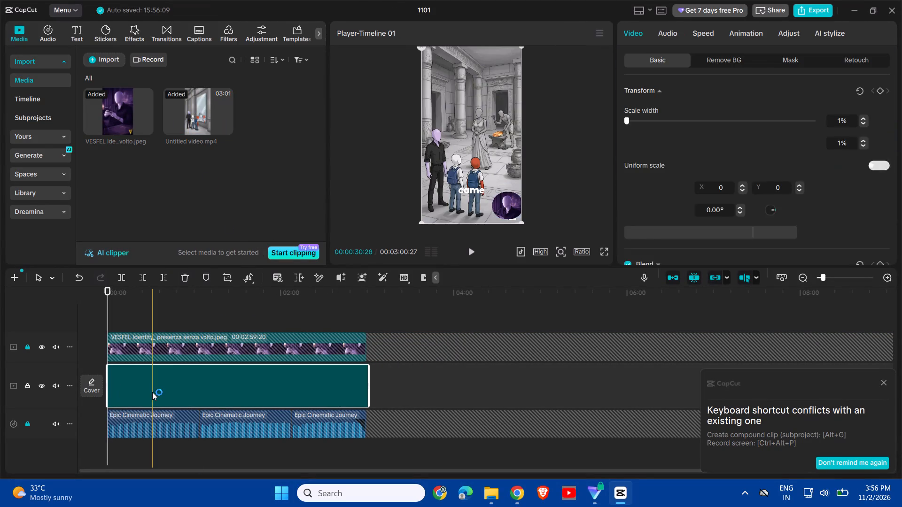
# Trim about 12 frames off the start of the Untitled video clip, leaving it 00:03:00:15 long.
pyautogui.keyDown('ctrl'); pyautogui.scroll(14, 152, 392); pyautogui.keyUp('ctrl')
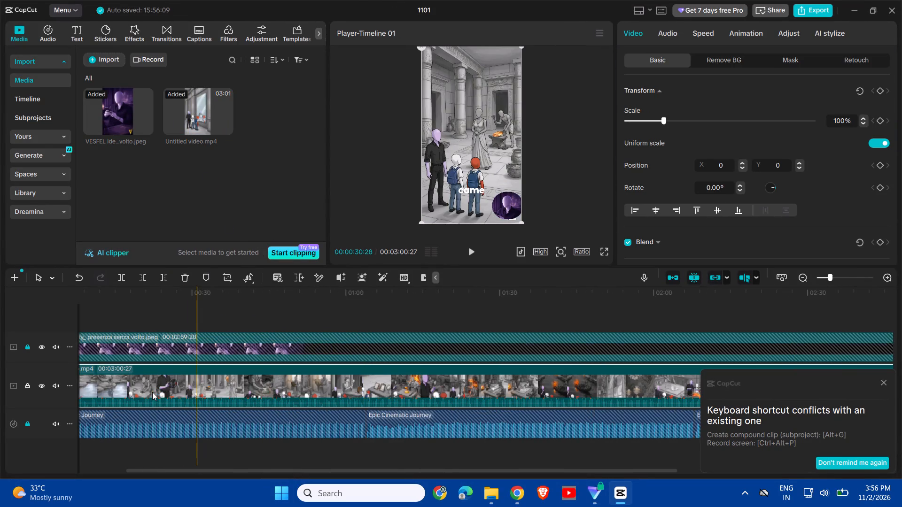
pyautogui.keyDown('ctrl'); pyautogui.scroll(9, 152, 392); pyautogui.keyUp('ctrl')
pyautogui.hscroll(4, 152, 392)
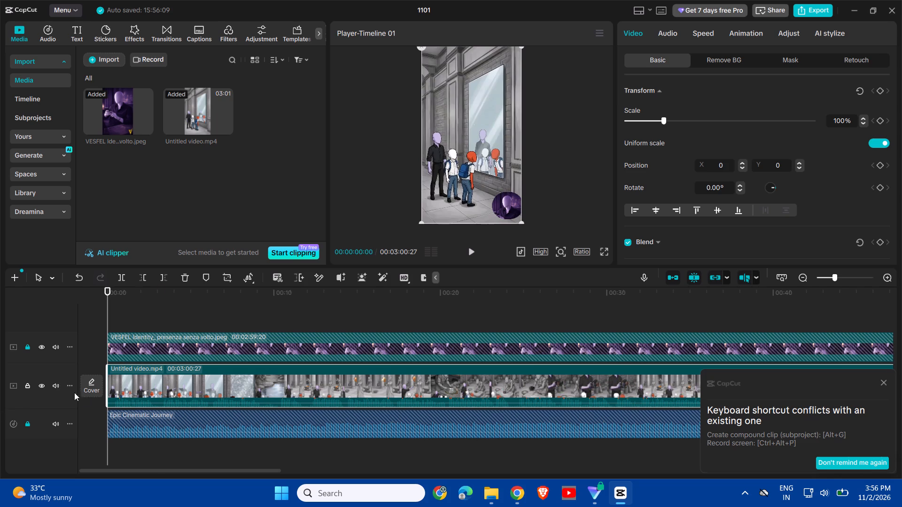
pyautogui.click(111, 384)
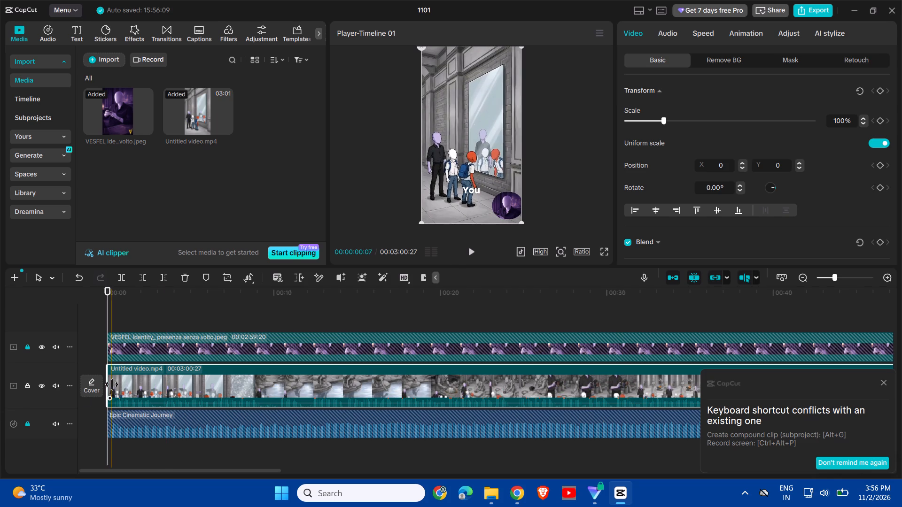
pyautogui.keyDown('ctrl'); pyautogui.scroll(5, 121, 385); pyautogui.keyUp('ctrl')
pyautogui.hscroll(2, 121, 385)
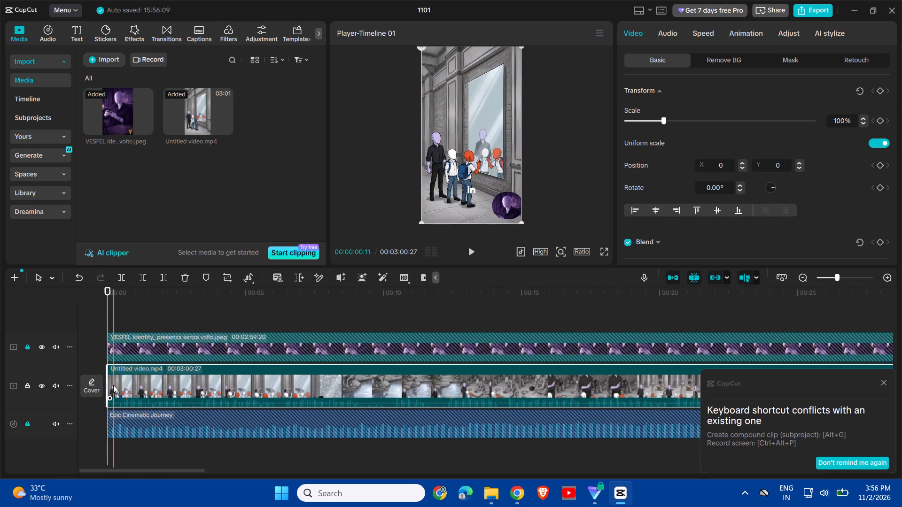
pyautogui.moveTo(109, 384); pyautogui.dragTo(117, 384)
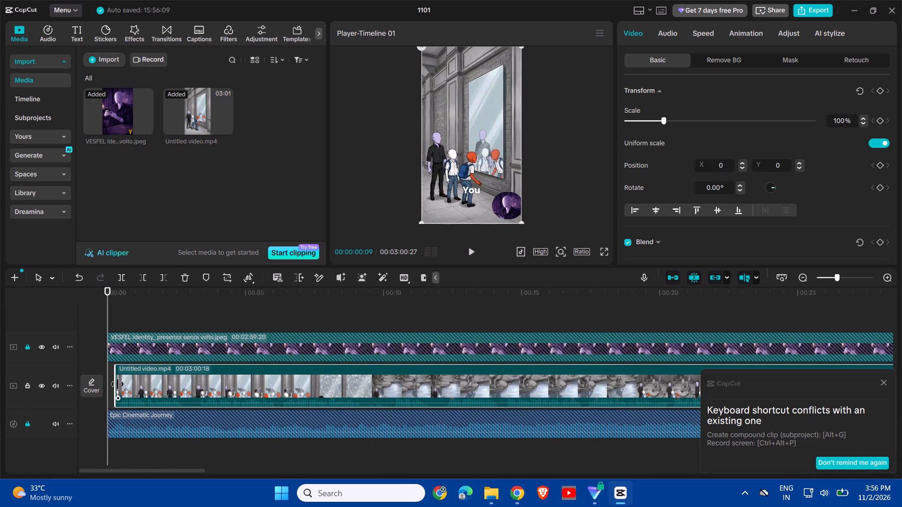
pyautogui.moveTo(117, 384); pyautogui.dragTo(120, 384)
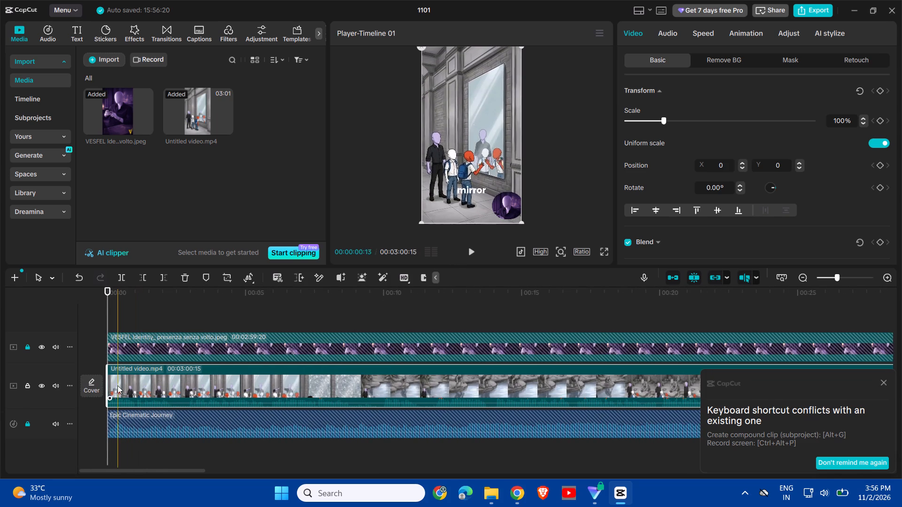
# Play the opening and raise the volume level of the whole Untitled video clip.
pyautogui.press('space')
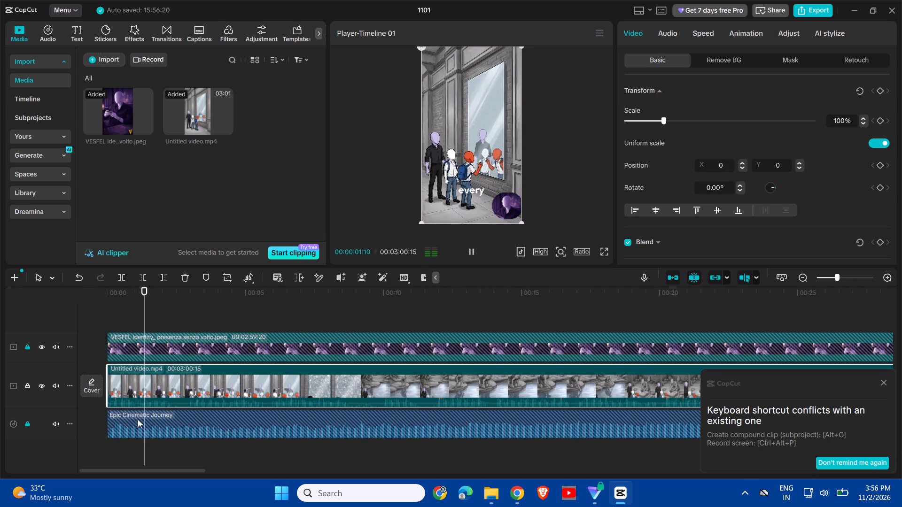
pyautogui.moveTo(139, 402); pyautogui.dragTo(137, 363)
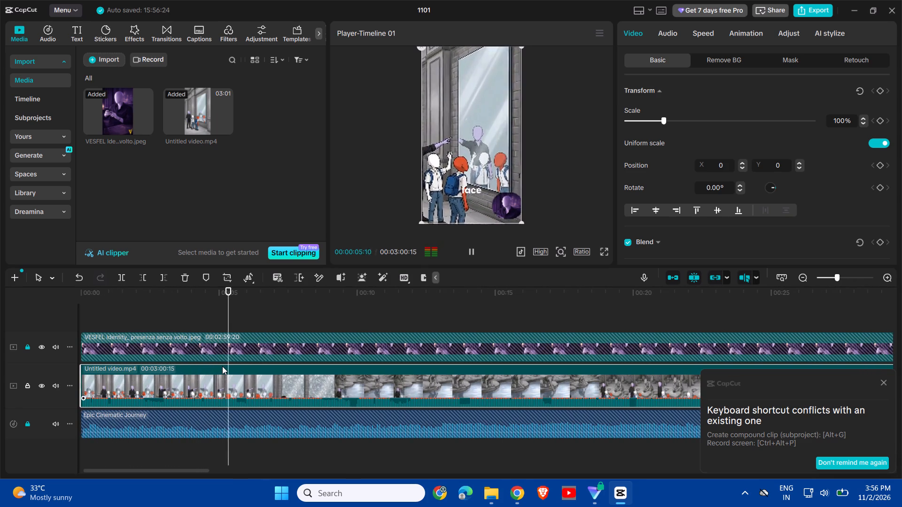
# Split the Untitled video clip at the scene changes at about 00:00:09:25 and 00:00:19:29.
pyautogui.hscroll(-1, 295, 383)
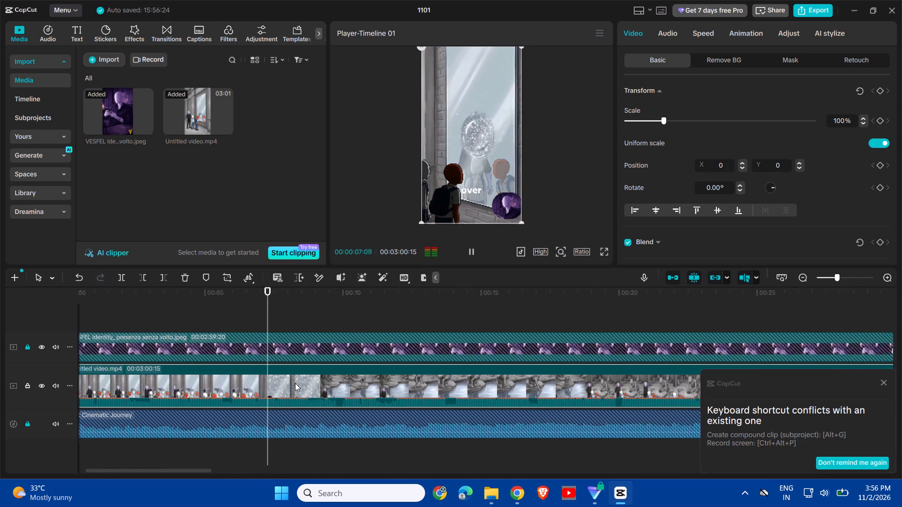
pyautogui.hscroll(-1, 295, 383)
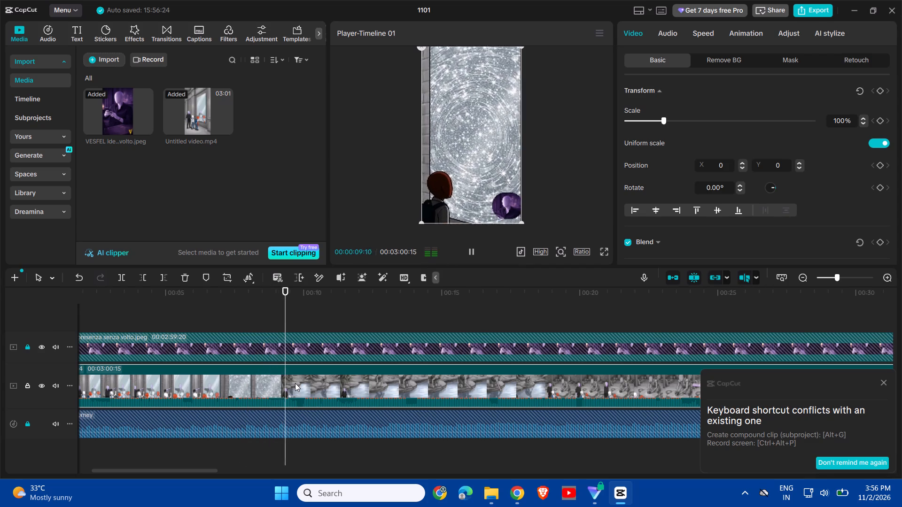
pyautogui.press('space')
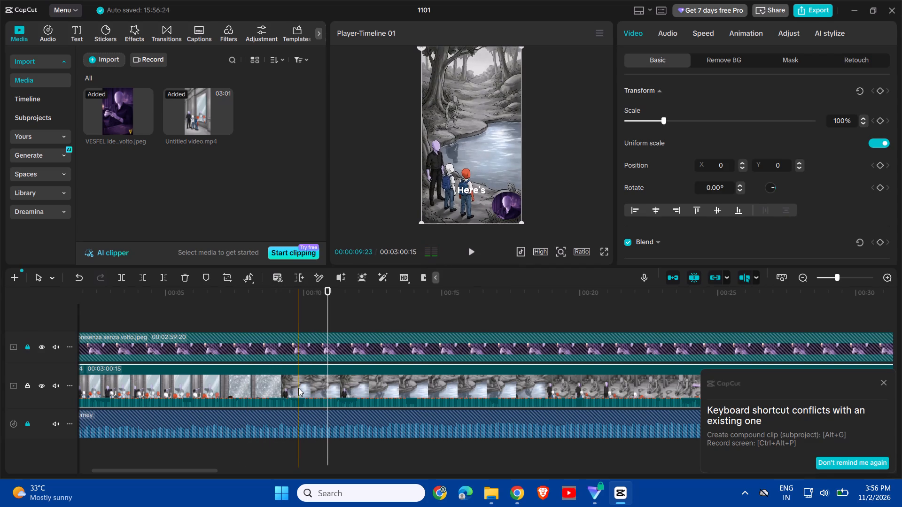
pyautogui.hotkey('ctrl', 'b')
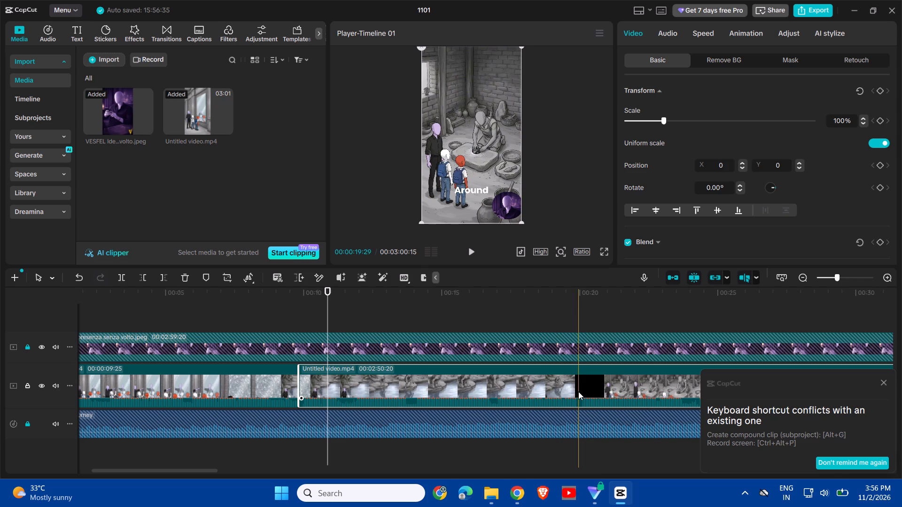
pyautogui.hotkey('ctrl', 'b')
# Split the remaining Untitled video footage at the scene changes at about 00:00:30:02 and 00:00:40:05.
pyautogui.hscroll(-1, 579, 391)
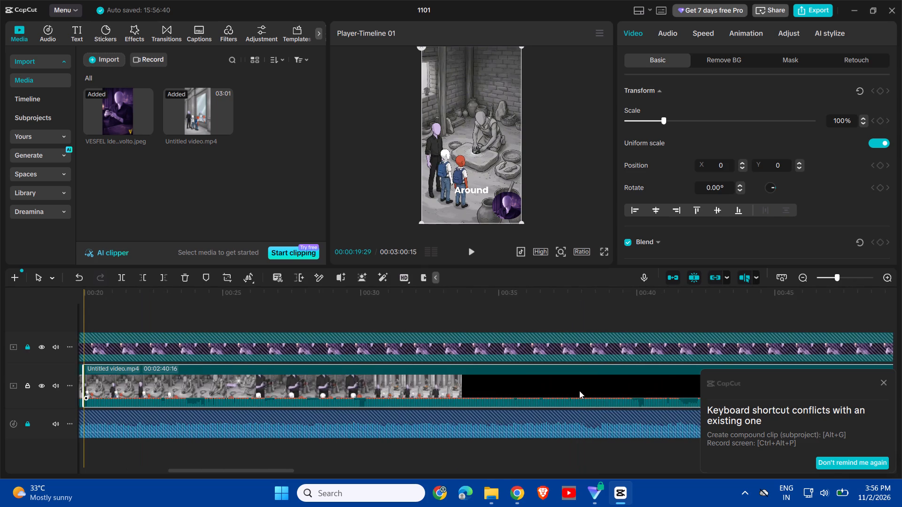
pyautogui.hscroll(1, 579, 391)
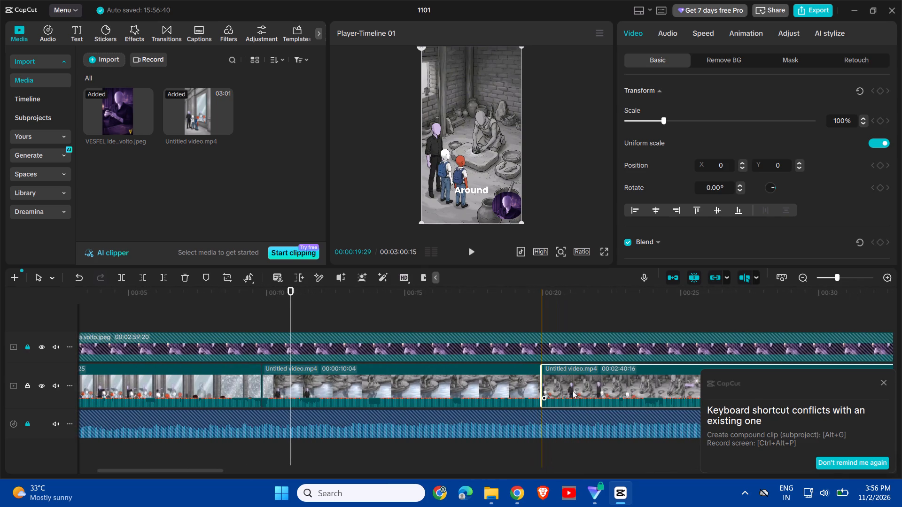
pyautogui.hscroll(-1, 533, 390)
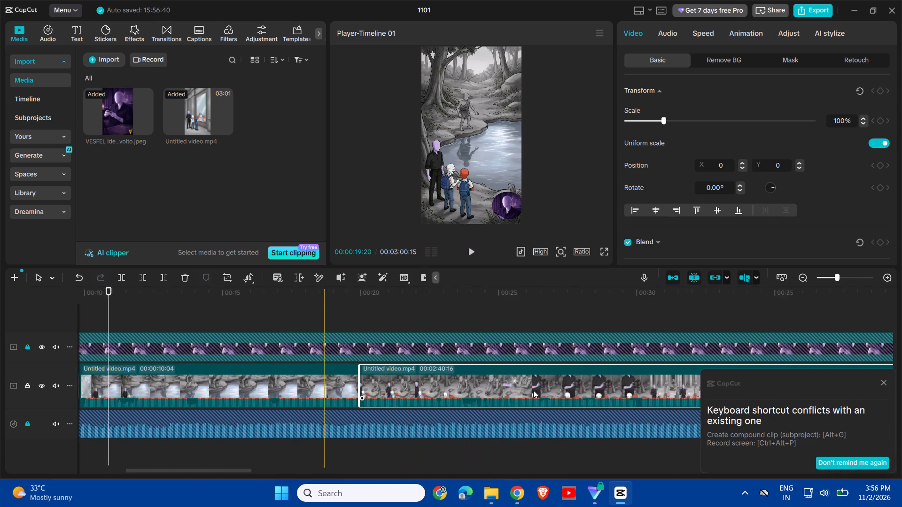
pyautogui.hscroll(-2, 533, 390)
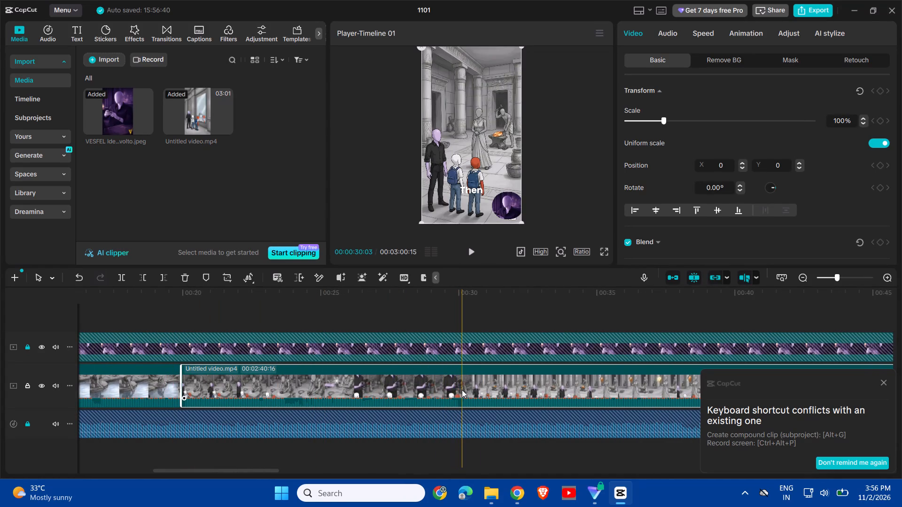
pyautogui.hotkey('ctrl', 'b')
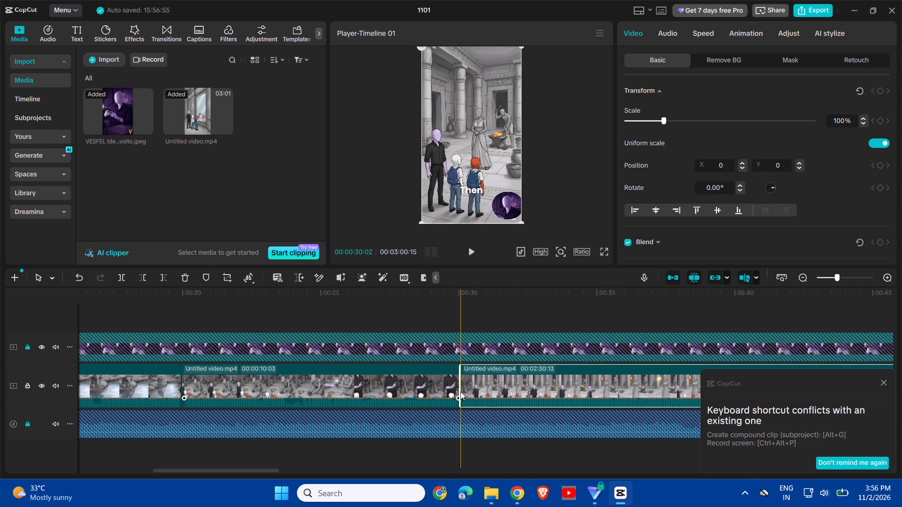
pyautogui.press('space')
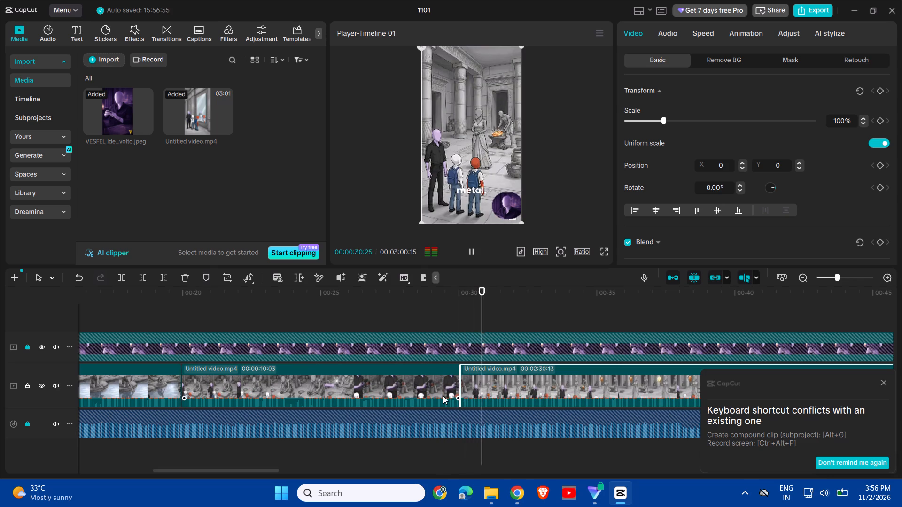
pyautogui.press('space')
pyautogui.hscroll(-1, 491, 398)
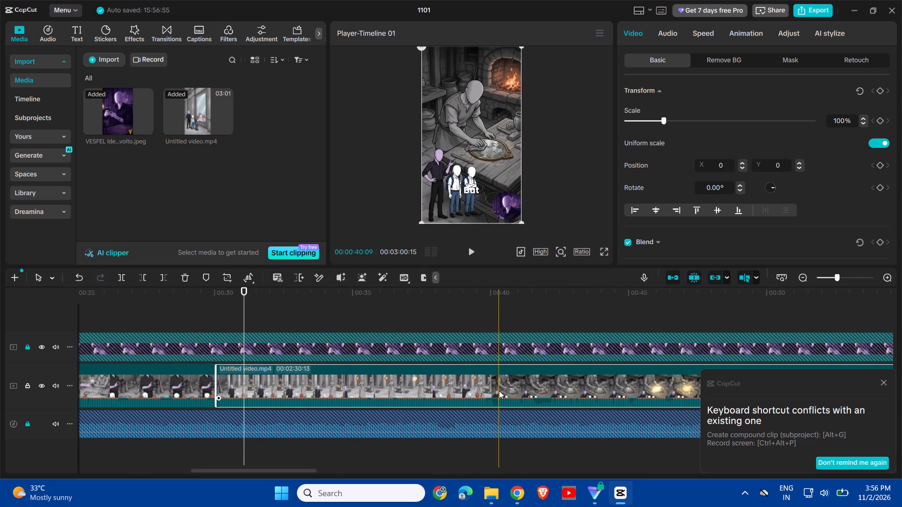
pyautogui.hotkey('ctrl', 'b')
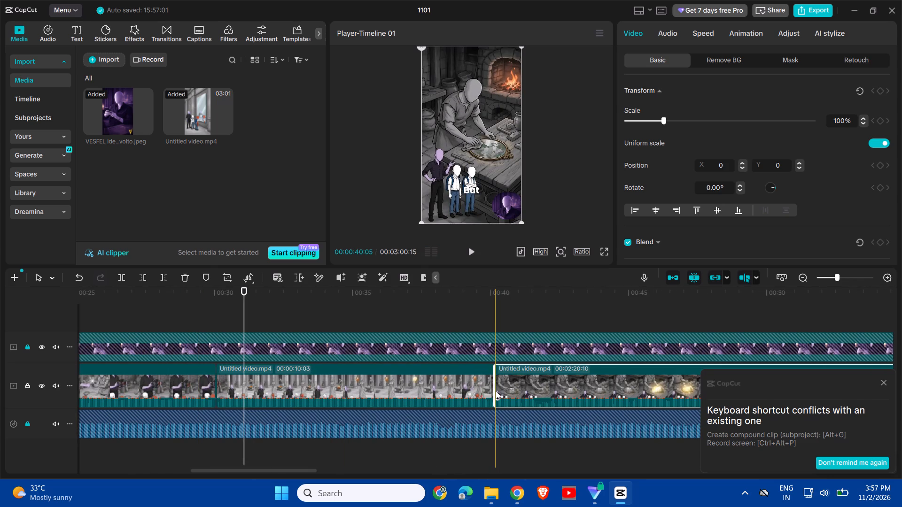
# Split the remaining Untitled video footage at the scene changes at about 00:00:50:05 and 00:01:00:07.
pyautogui.hscroll(-1, 496, 391)
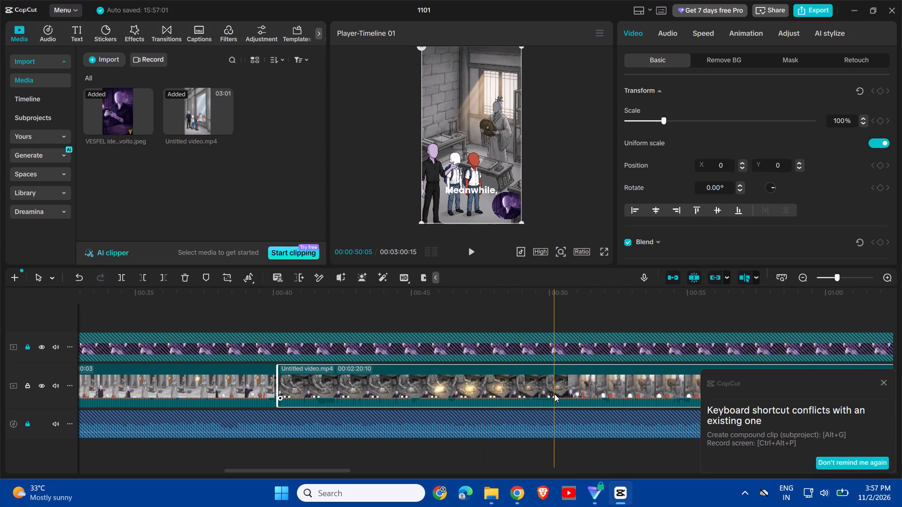
pyautogui.hotkey('ctrl', 'b')
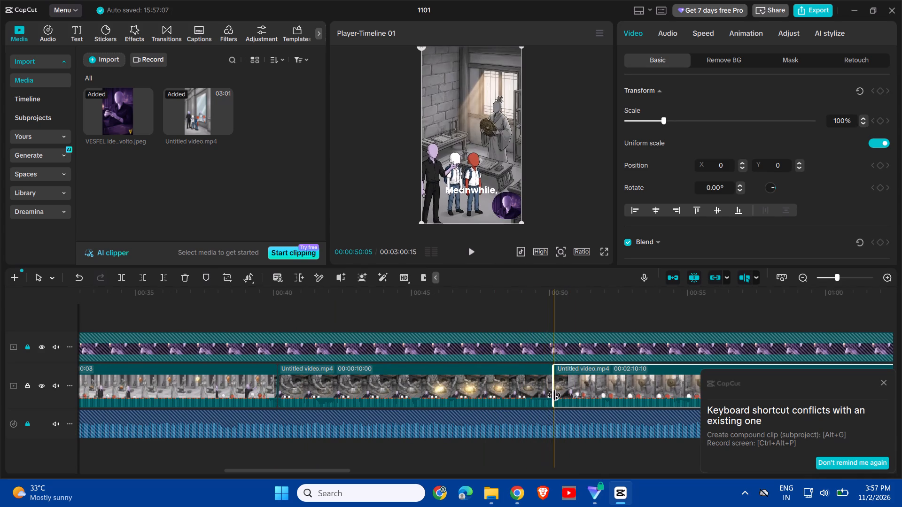
pyautogui.hscroll(-2, 554, 395)
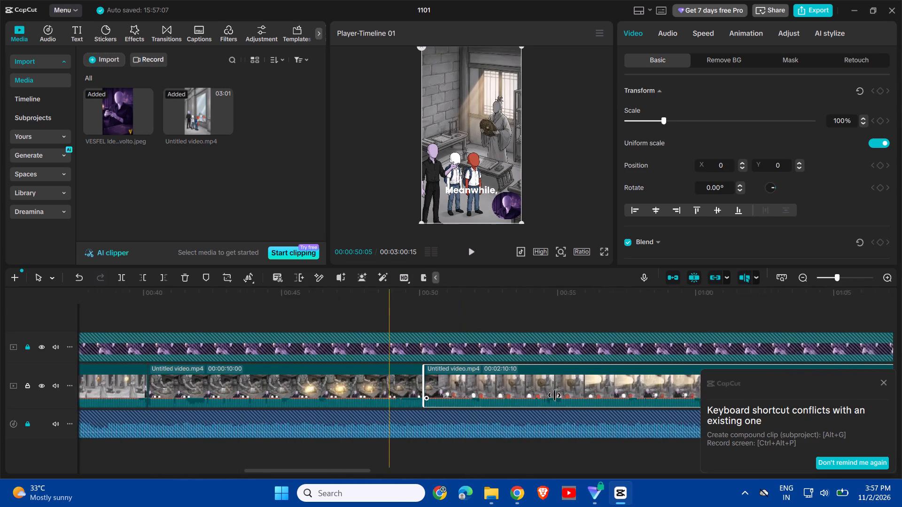
pyautogui.hscroll(-1, 554, 395)
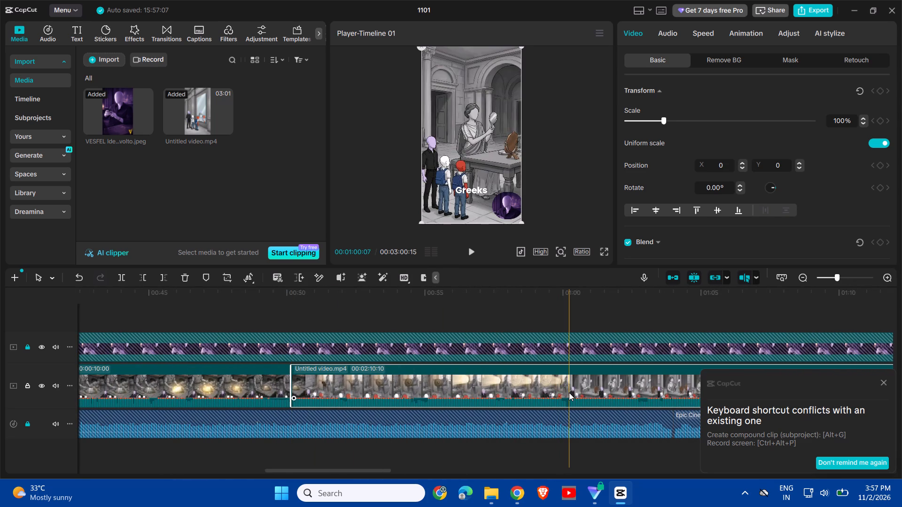
pyautogui.hotkey('ctrl', 'b')
# Split the remaining Untitled video footage at the scene changes at about 00:01:10:07 and 00:01:20:08.
pyautogui.hscroll(-1, 565, 395)
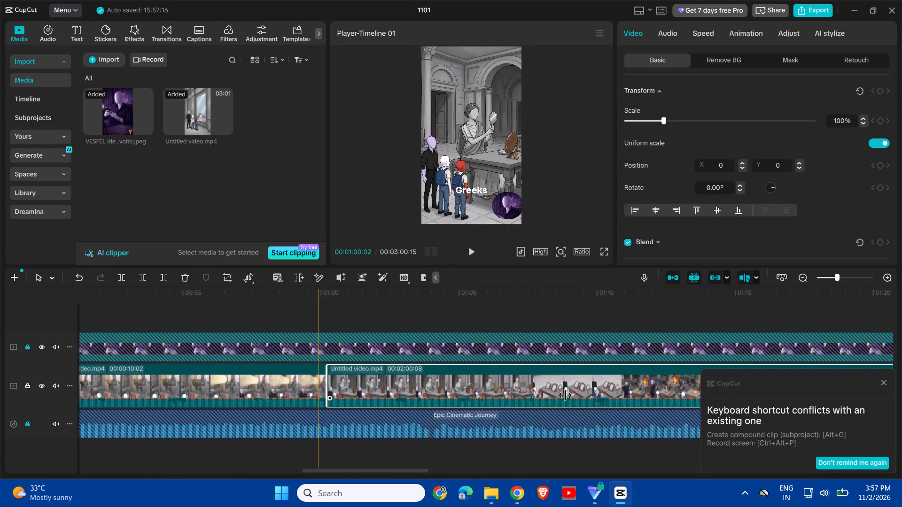
pyautogui.hscroll(-1, 565, 395)
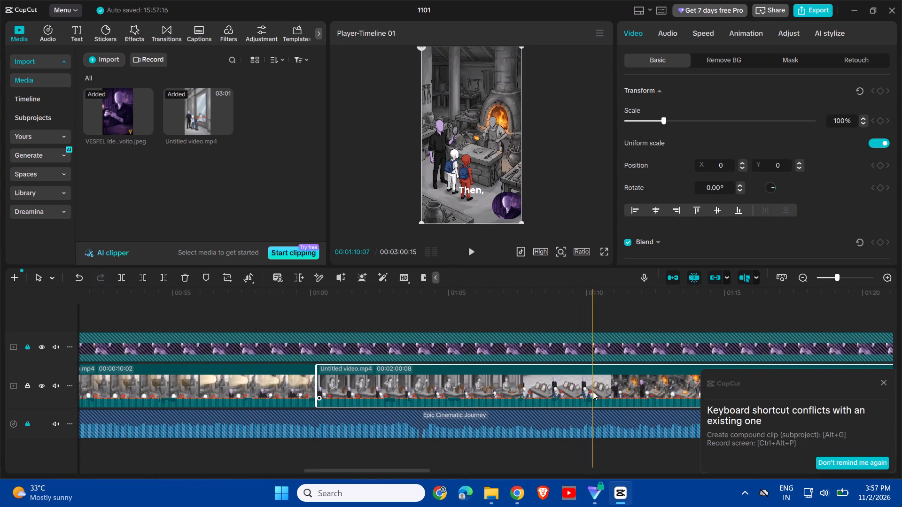
pyautogui.hotkey('ctrl', 'b')
pyautogui.hscroll(-2, 593, 392)
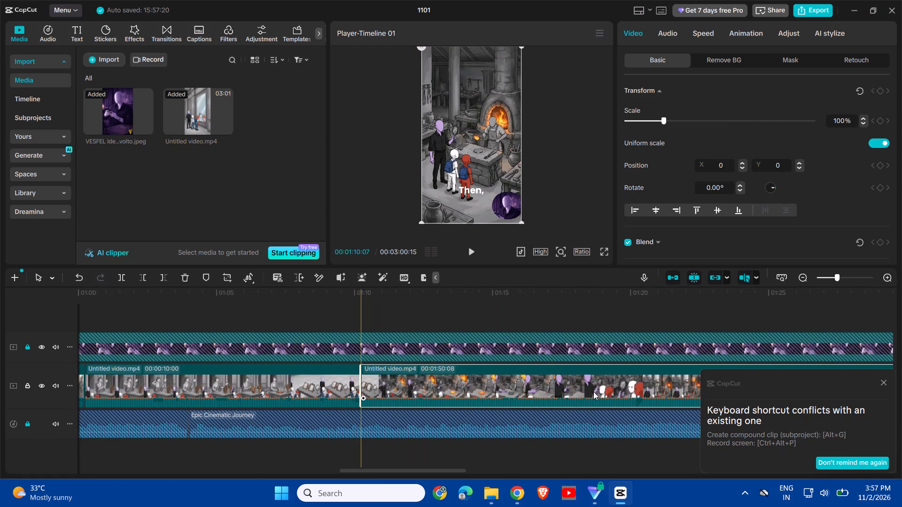
pyautogui.hotkey('ctrl', 'b')
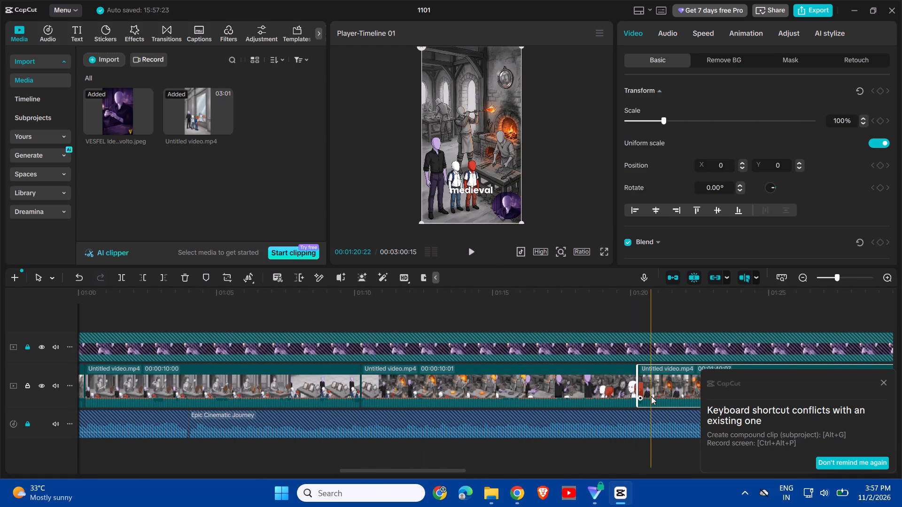
# Split the remaining Untitled video footage at about 00:01:30:08 and 00:01:40:05.
pyautogui.hscroll(-2, 651, 396)
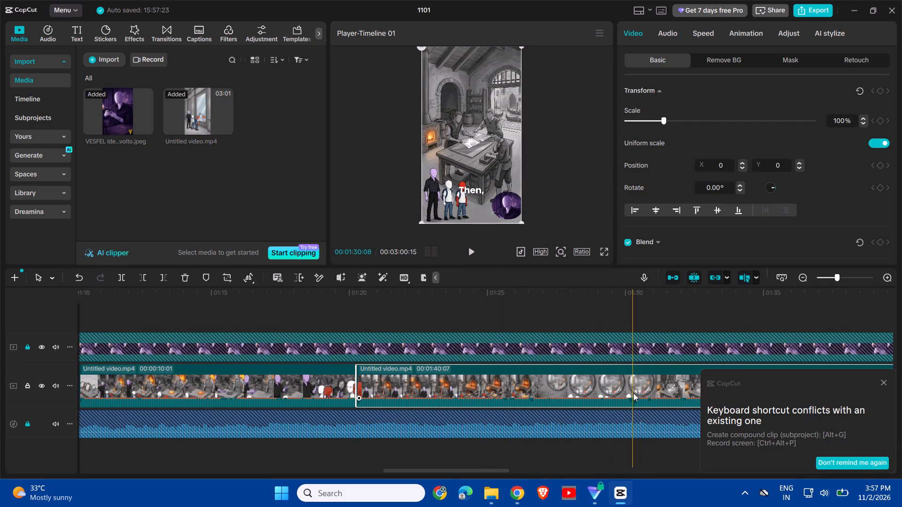
pyautogui.keyDown('ctrl'); pyautogui.scroll(1, 634, 393); pyautogui.keyUp('ctrl')
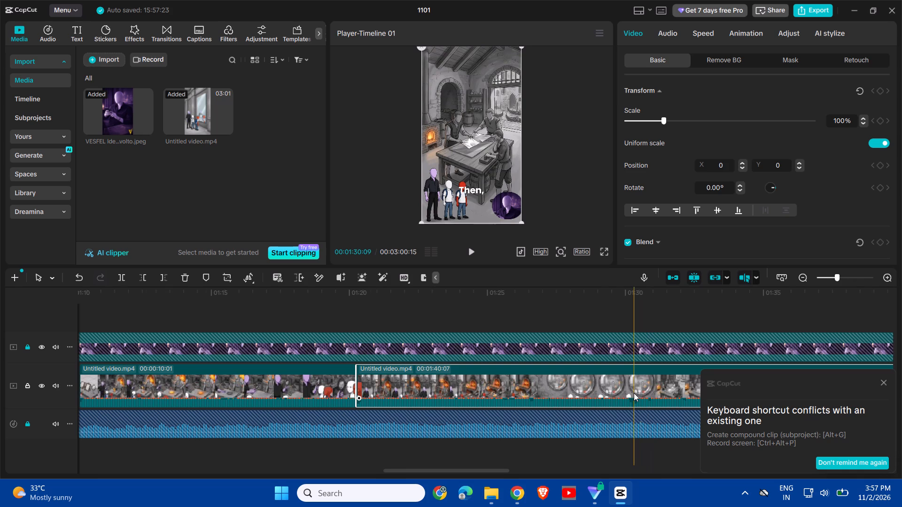
pyautogui.keyDown('ctrl'); pyautogui.scroll(2, 634, 393); pyautogui.keyUp('ctrl')
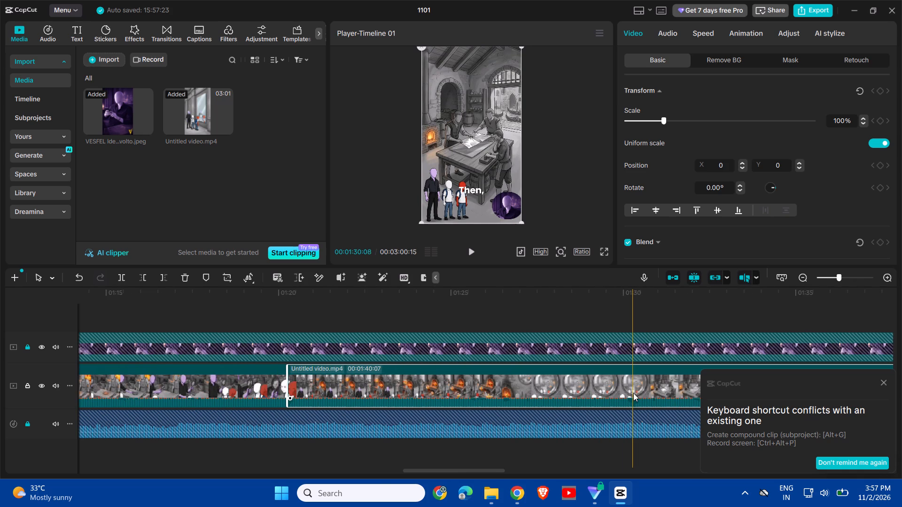
pyautogui.hotkey('ctrl', 'b')
pyautogui.hscroll(-1, 633, 393)
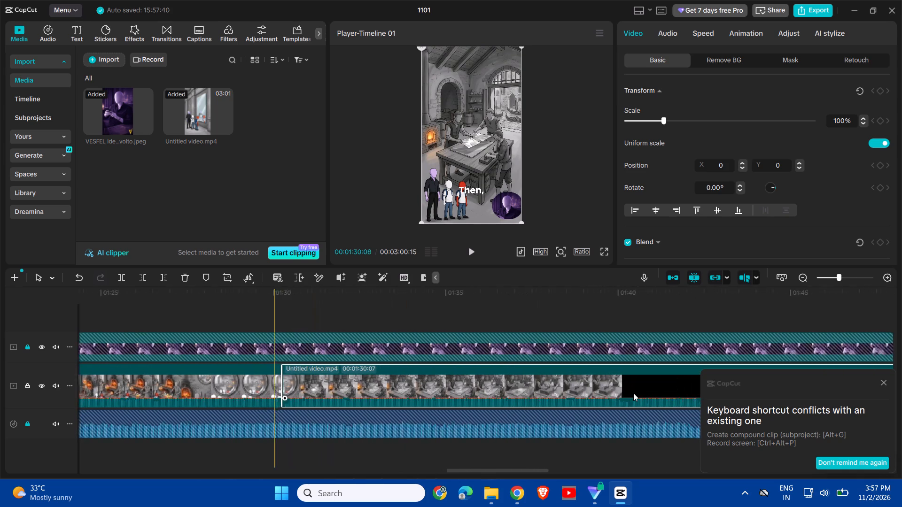
pyautogui.hscroll(-1, 633, 393)
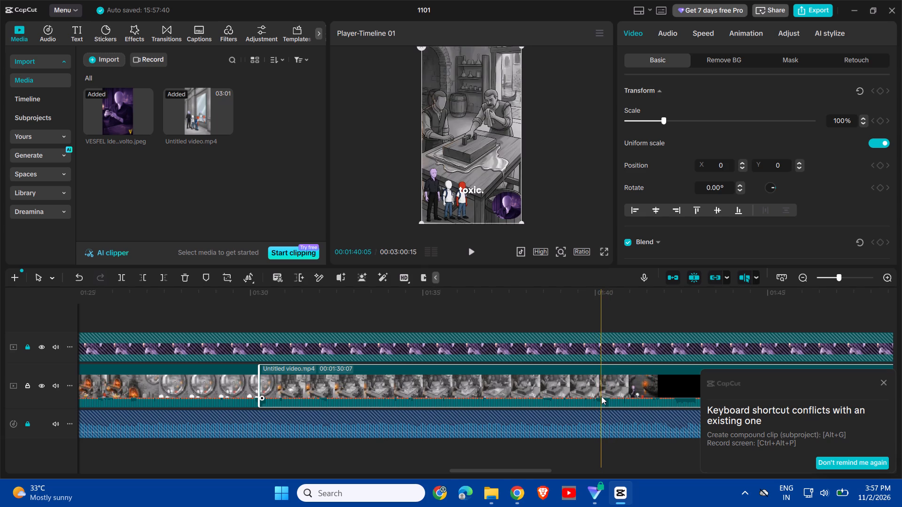
pyautogui.hotkey('ctrl', 'b')
pyautogui.hscroll(-1, 601, 396)
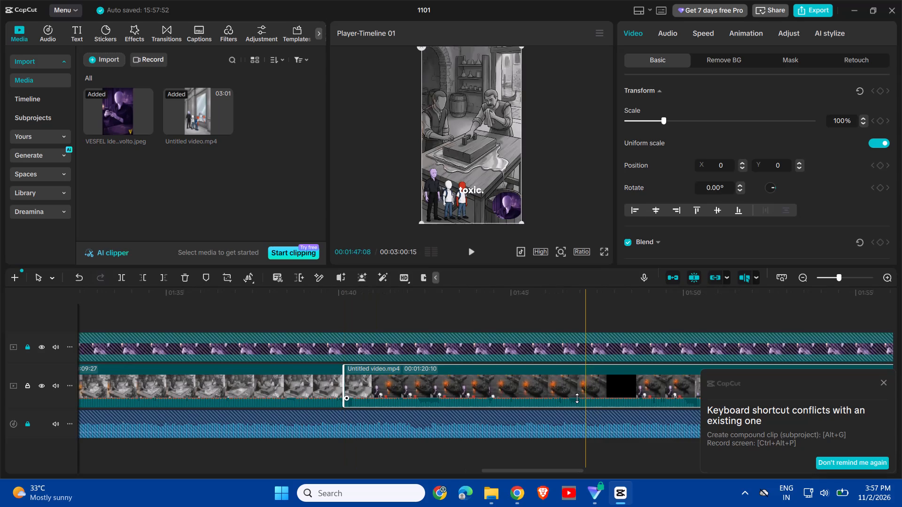
# Split the remaining Untitled video footage at the scene changes at about 00:01:50:09 and 00:02:00:12.
pyautogui.hscroll(-1, 643, 389)
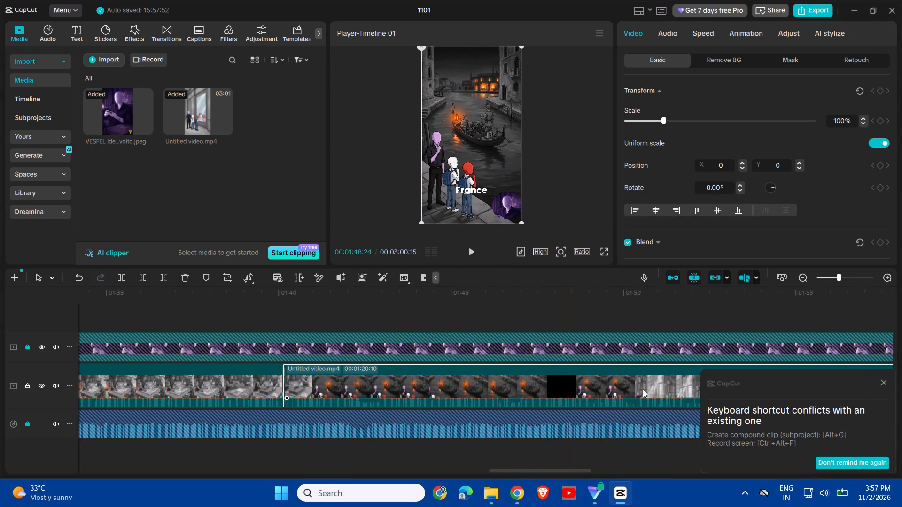
pyautogui.hscroll(-1, 643, 389)
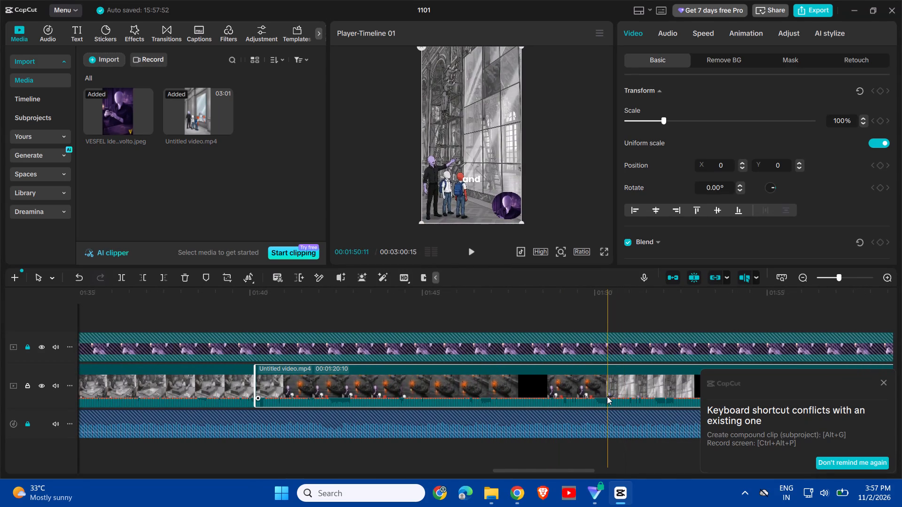
pyautogui.hotkey('ctrl', 'b')
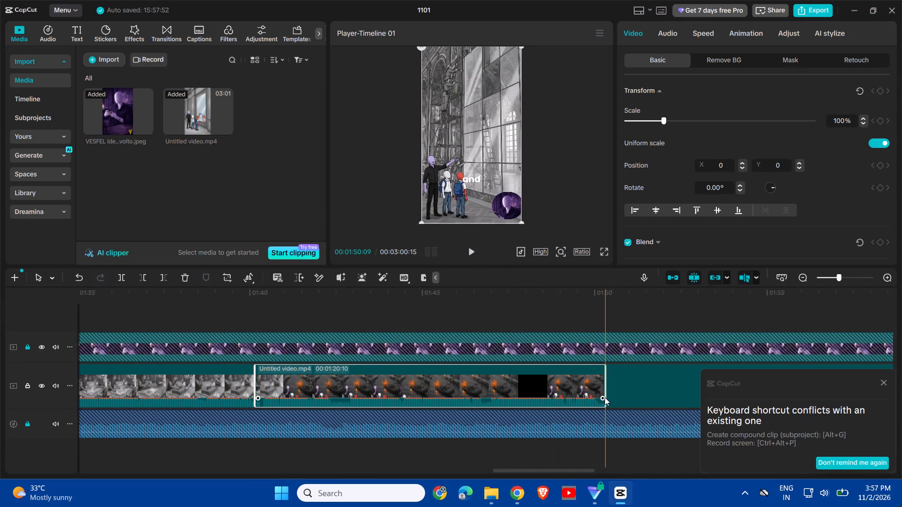
pyautogui.hscroll(-2, 605, 397)
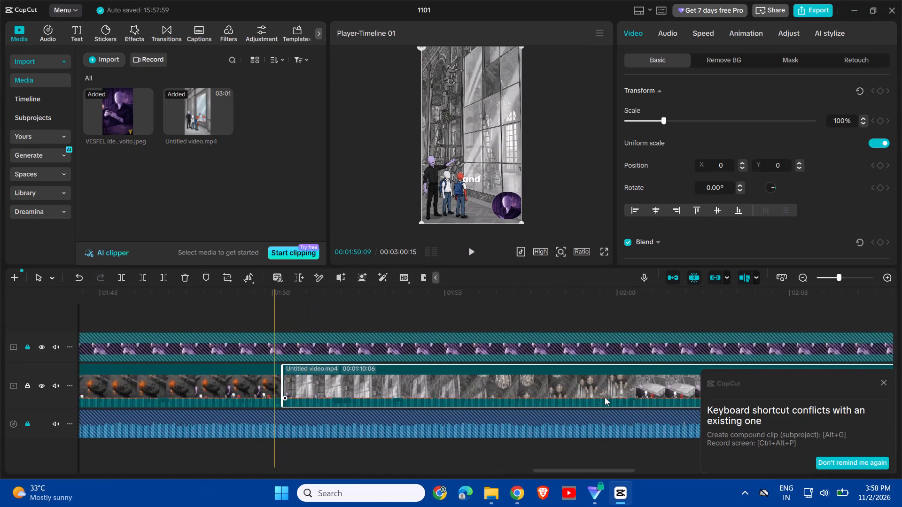
pyautogui.hscroll(-1, 605, 397)
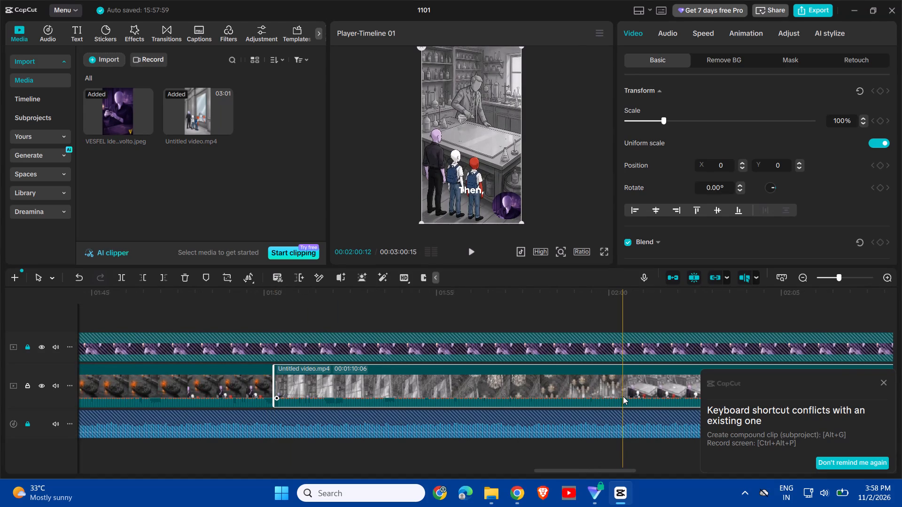
pyautogui.hotkey('ctrl', 'b')
# Split the remaining Untitled video footage at about 00:02:10:11 and 00:02:20:14.
pyautogui.hscroll(-1, 623, 396)
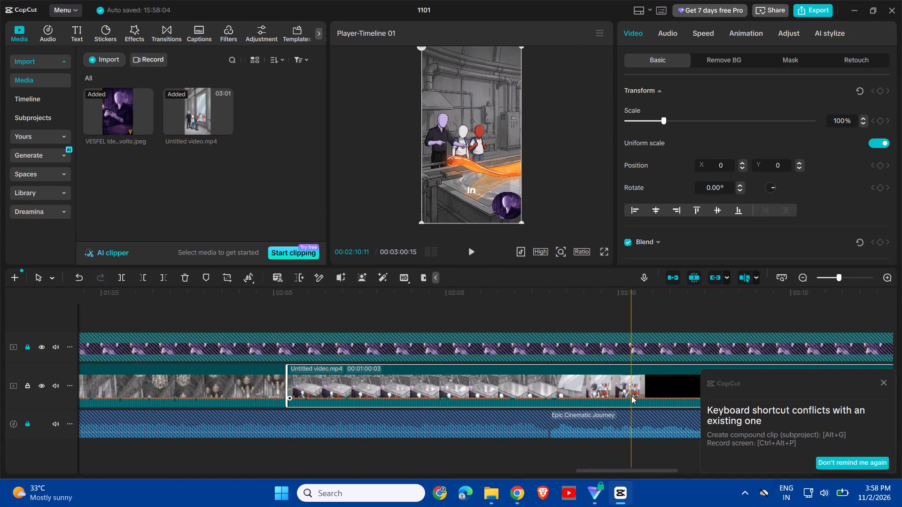
pyautogui.keyDown('ctrl'); pyautogui.scroll(2, 631, 396); pyautogui.keyUp('ctrl')
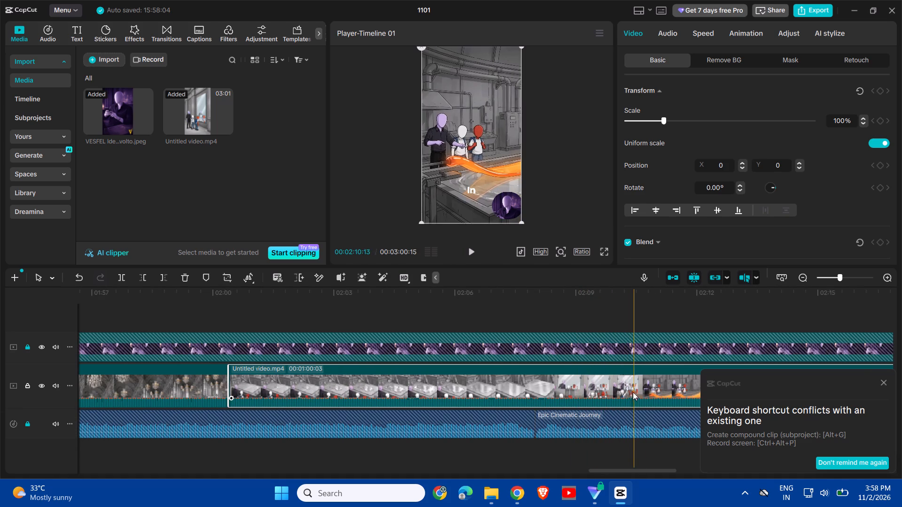
pyautogui.hotkey('ctrl', 'b')
pyautogui.hscroll(-1, 631, 388)
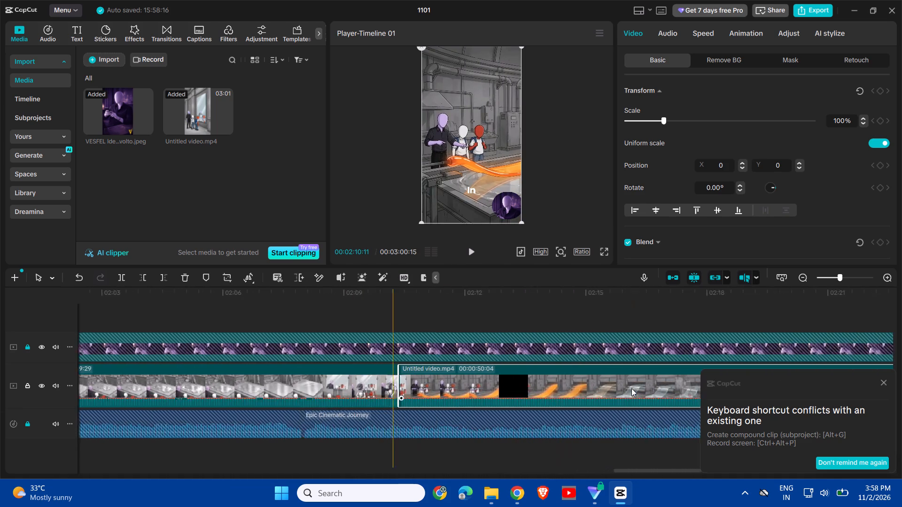
pyautogui.hscroll(-2, 631, 388)
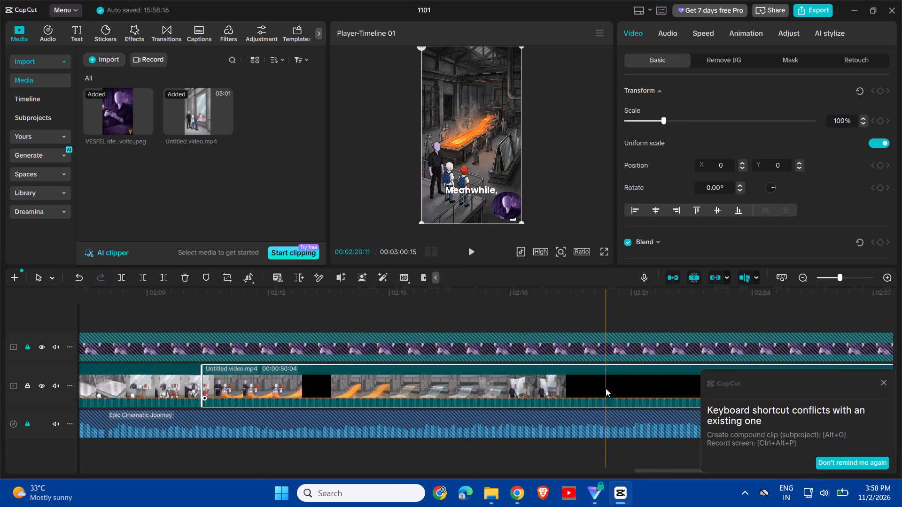
pyautogui.hotkey('ctrl', 'b')
# Split the remaining Untitled video footage at about 00:02:30:15 and at the telescope scene at about 00:02:40:16.
pyautogui.hscroll(-1, 609, 386)
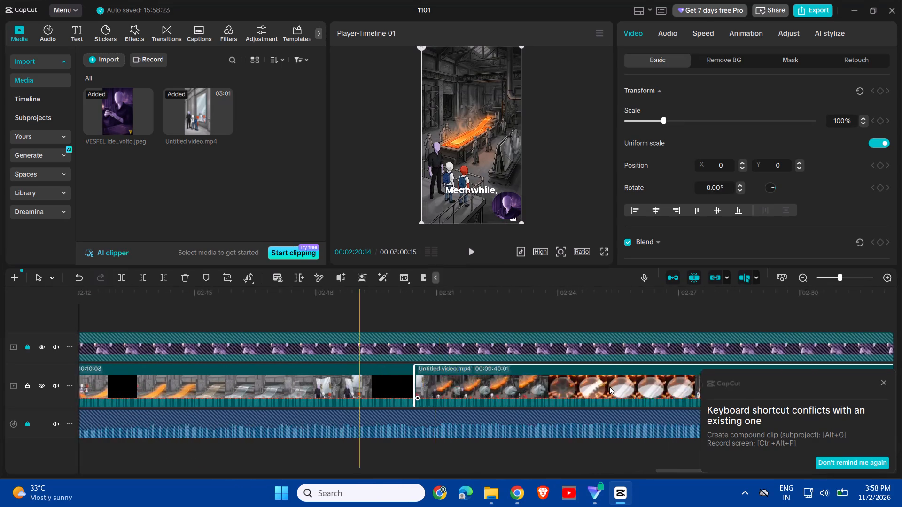
pyautogui.hscroll(-2, 609, 386)
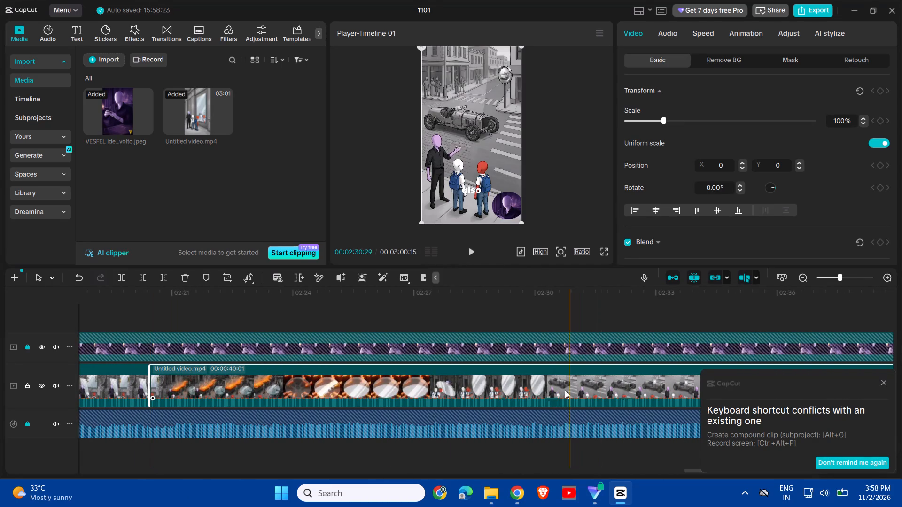
pyautogui.hotkey('ctrl', 'b')
pyautogui.hscroll(-1, 555, 390)
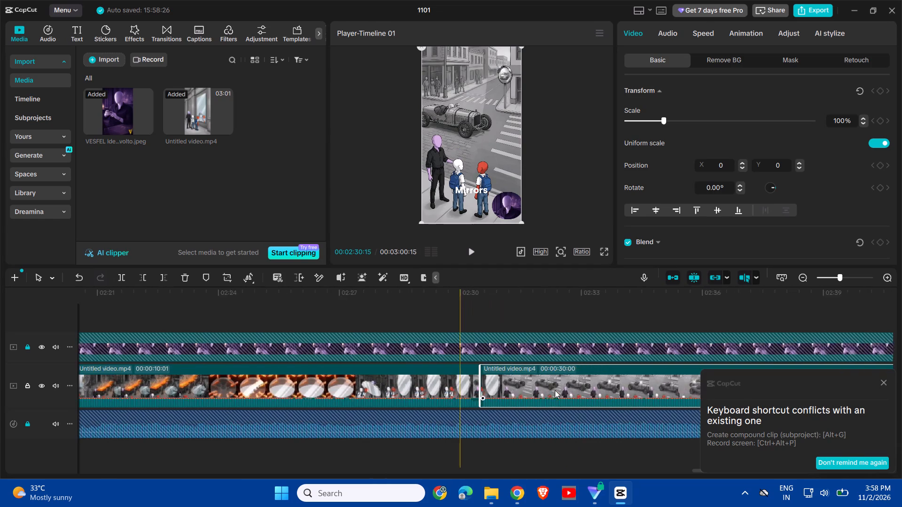
pyautogui.hscroll(-2, 555, 390)
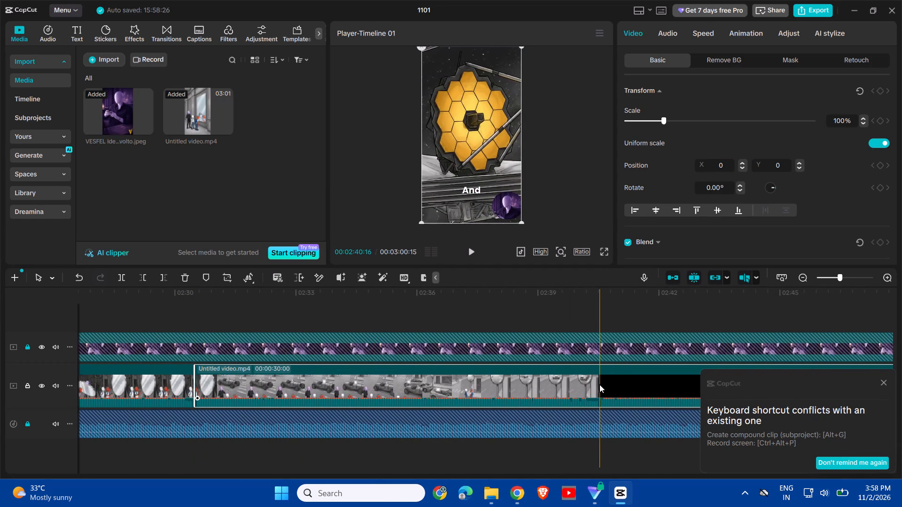
pyautogui.hotkey('ctrl', 'b')
# Split the remaining Untitled video footage at about 00:02:50, leaving a final clip of 00:00:09:28.
pyautogui.hscroll(-2, 599, 384)
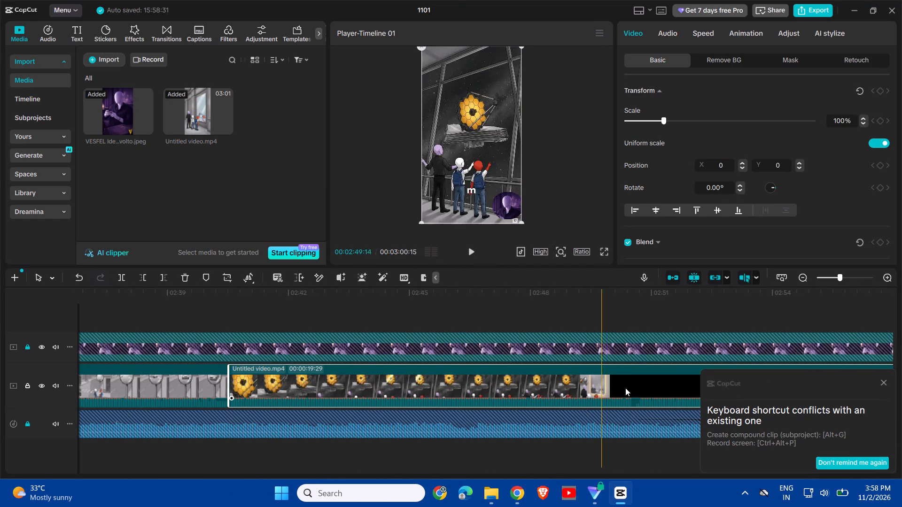
pyautogui.hotkey('ctrl', 'b')
pyautogui.hscroll(-1, 634, 388)
pyautogui.hscroll(-1, 679, 394)
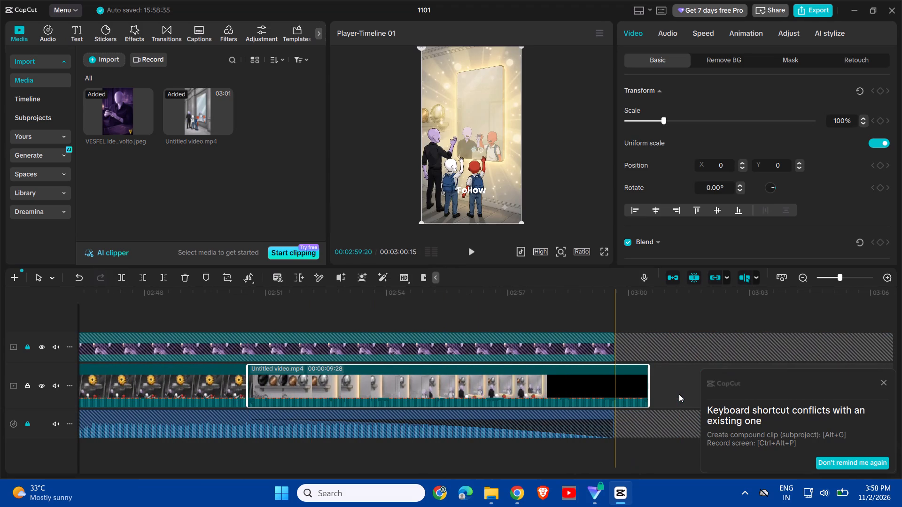
# Play back the opening of the timeline and review the cut between the first two Untitled video clips.
pyautogui.hscroll(7, 608, 394)
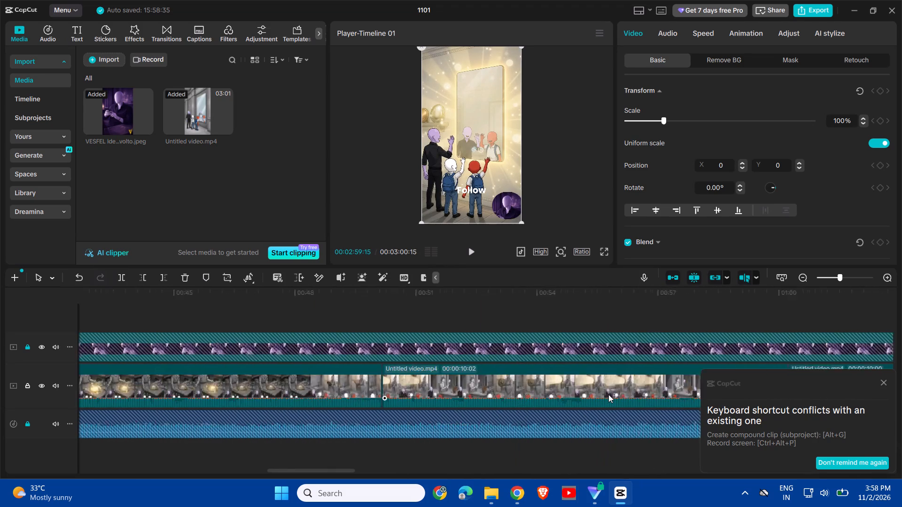
pyautogui.hscroll(3, 608, 394)
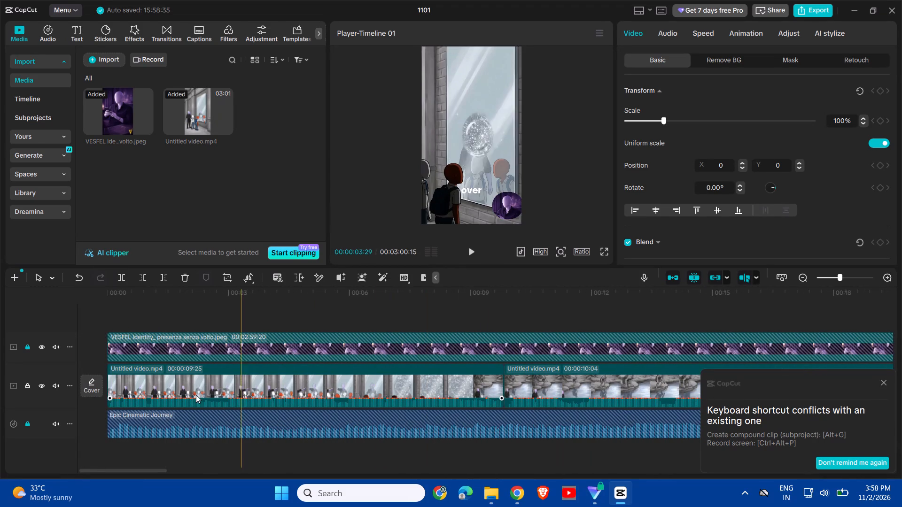
pyautogui.press('space')
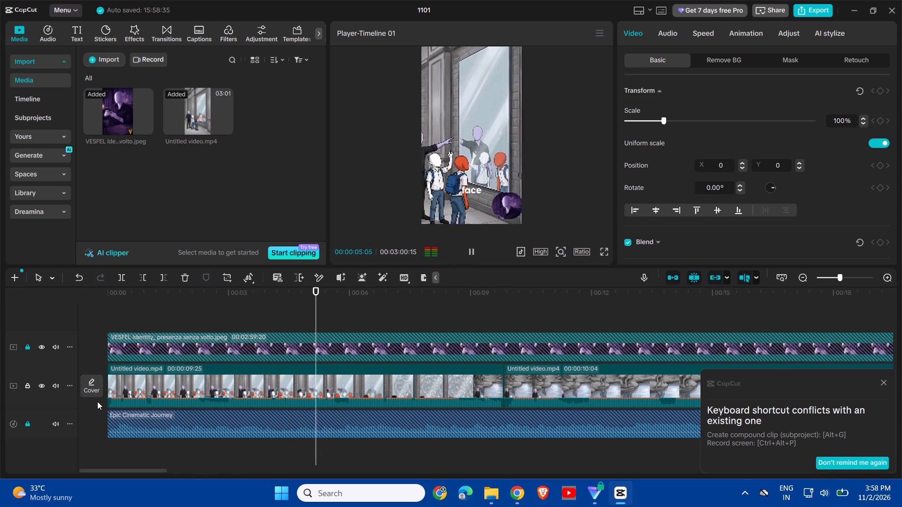
pyautogui.hscroll(-1, 192, 401)
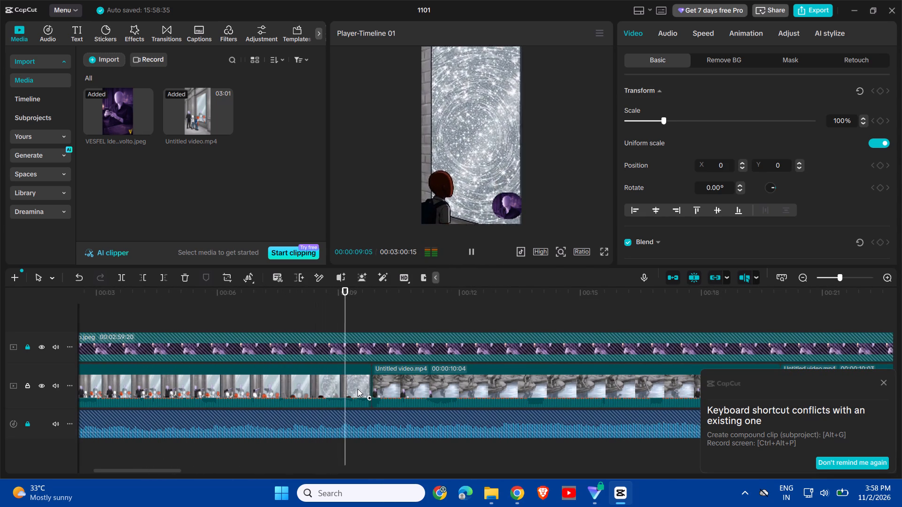
pyautogui.press('space')
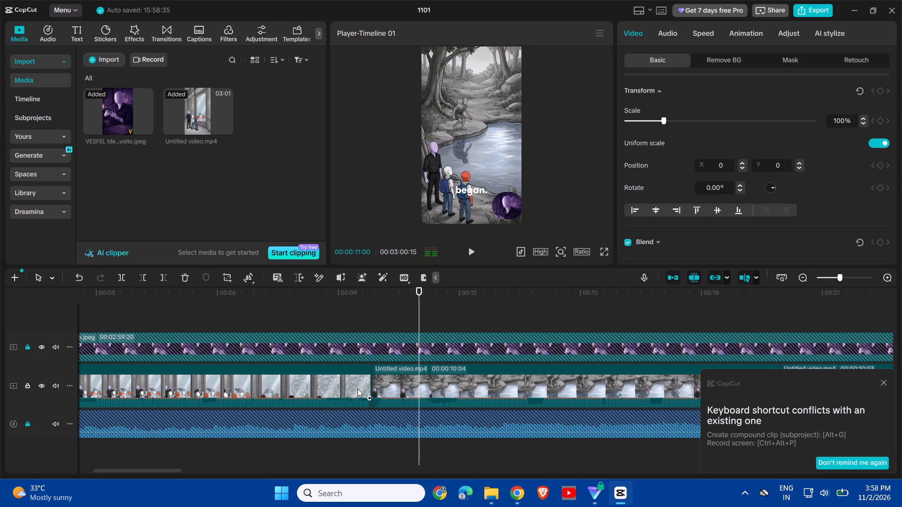
pyautogui.press('space')
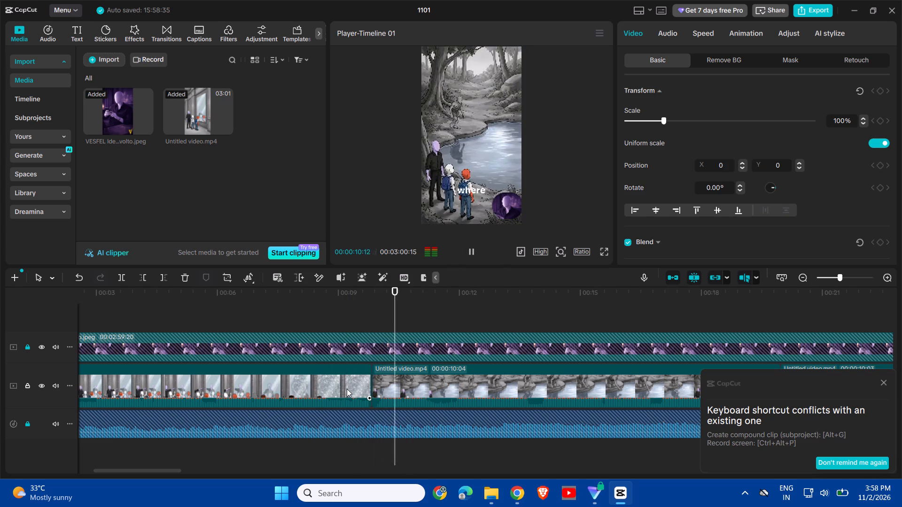
pyautogui.press('space')
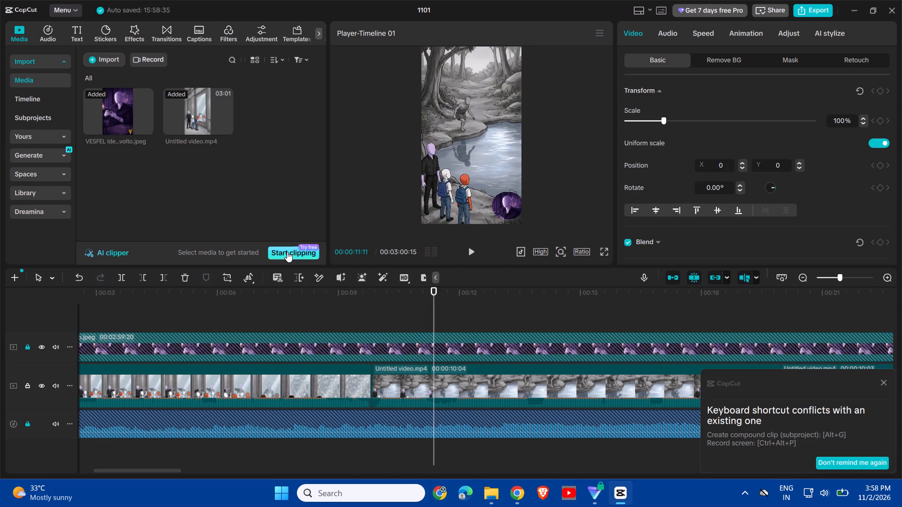
# Search the transitions library for "paper".
pyautogui.click(172, 36)
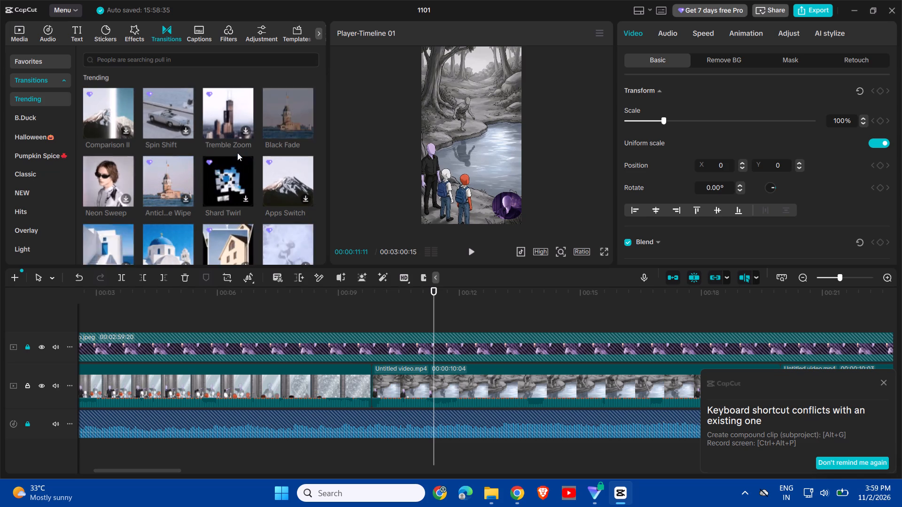
pyautogui.click(206, 61)
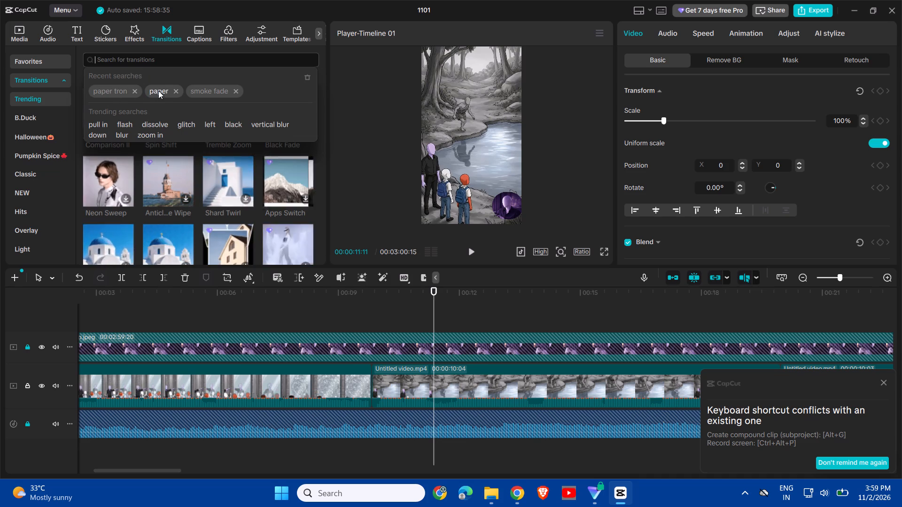
pyautogui.click(159, 91)
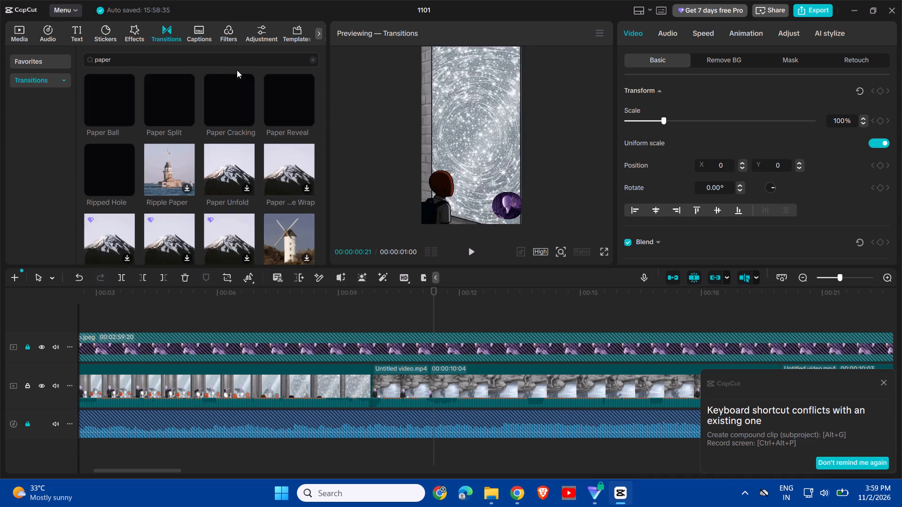
# Clear the paper search and search the transitions library for "smoke fade".
pyautogui.click(313, 61)
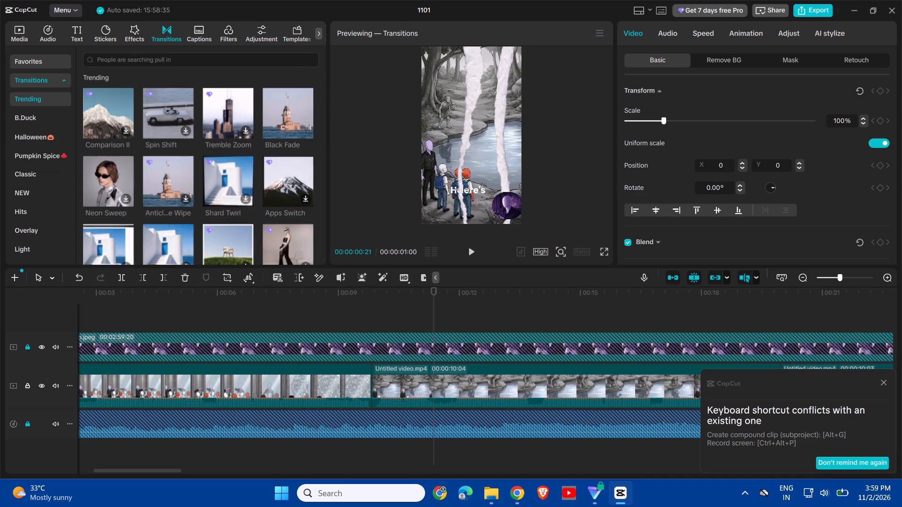
pyautogui.click(269, 63)
pyautogui.click(213, 92)
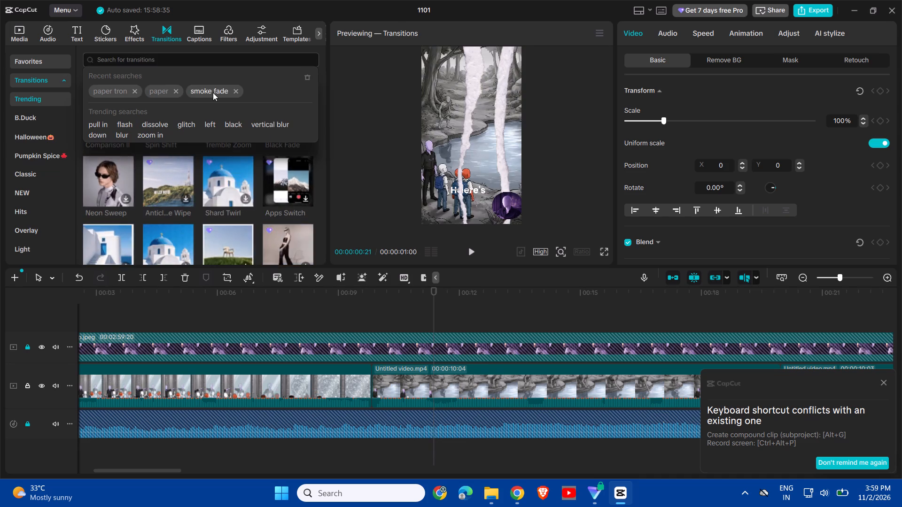
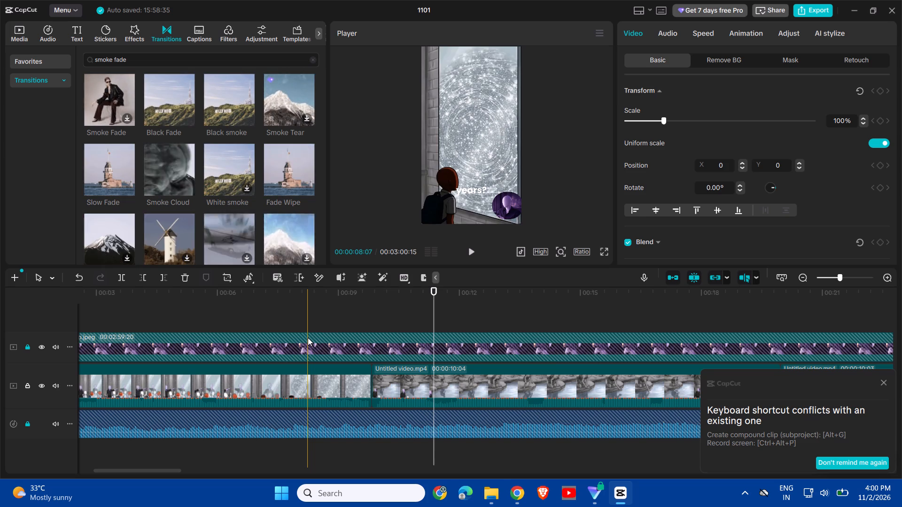
# Add the Smoke Cloud transition at the cut between the first two Untitled video clips, shorten it to 1.1 s and preview it.
pyautogui.hscroll(3, 308, 338)
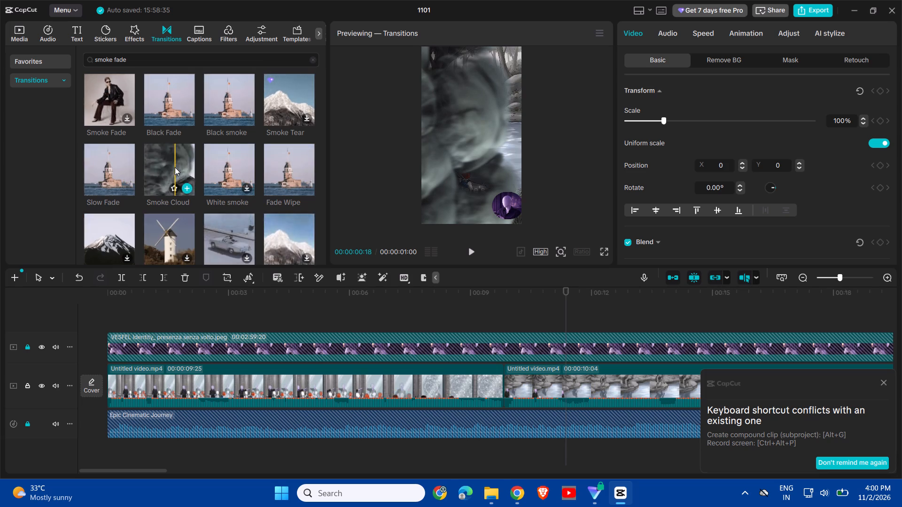
pyautogui.moveTo(175, 167); pyautogui.dragTo(470, 388)
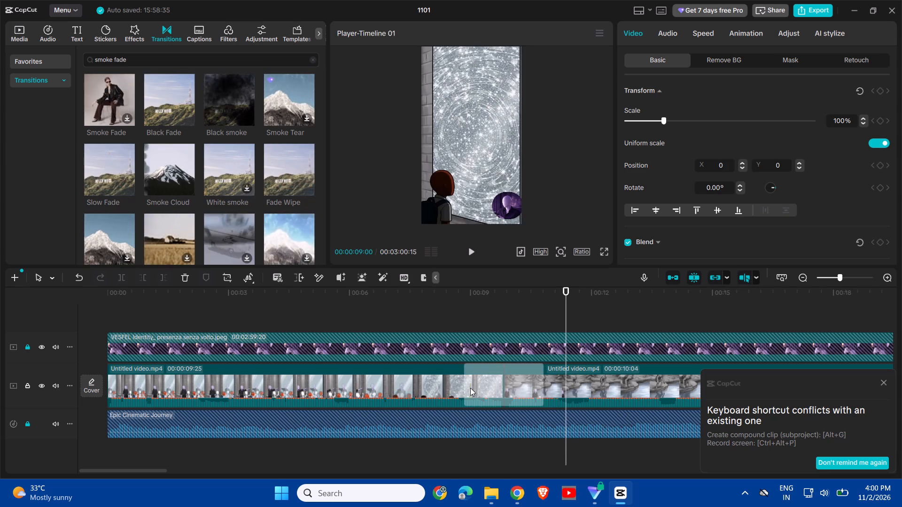
pyautogui.moveTo(465, 383); pyautogui.dragTo(483, 381)
pyautogui.press('space')
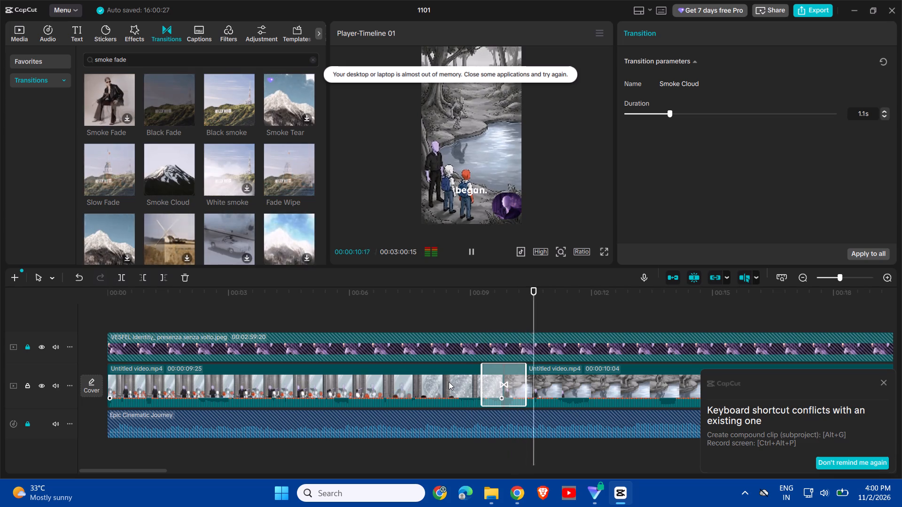
pyautogui.press('space')
pyautogui.press('space')
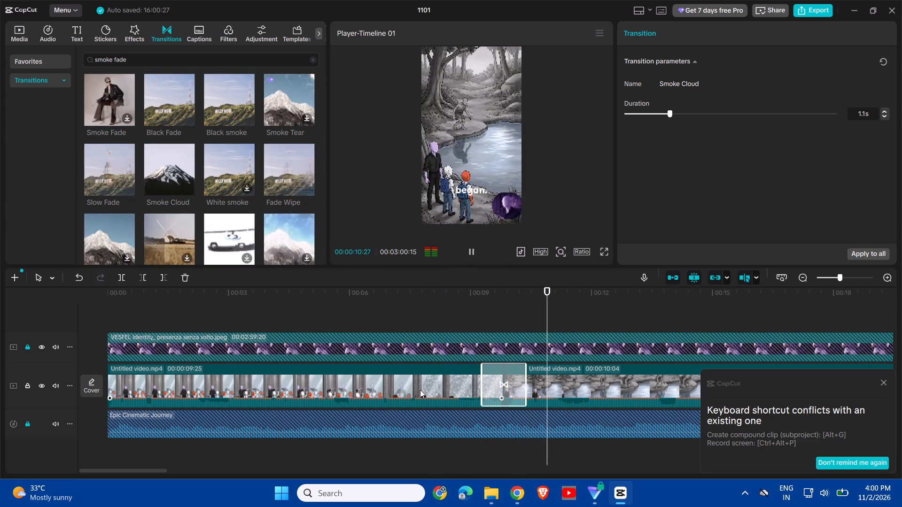
pyautogui.click(884, 385)
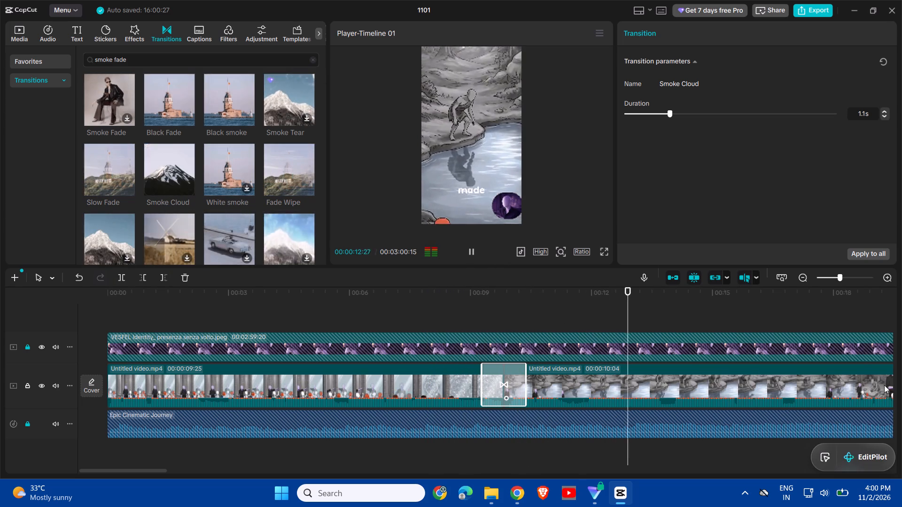
# Mute the Epic Cinematic Journey music track.
pyautogui.click(56, 424)
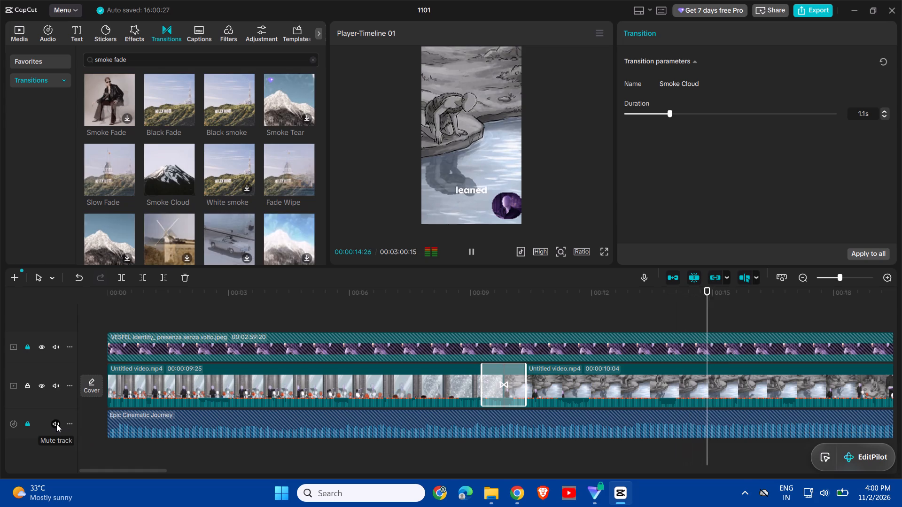
# Play back the first transition without music and review the footage through the cut between the second and third clips.
pyautogui.press('space')
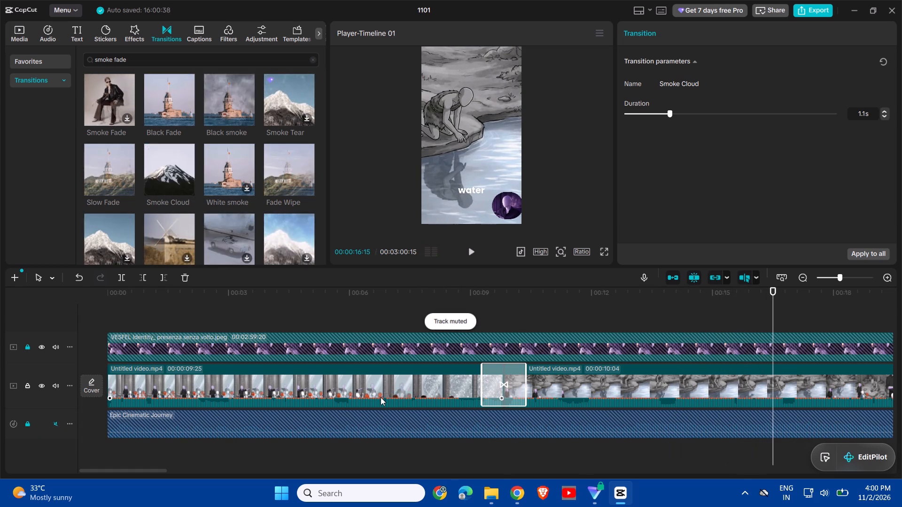
pyautogui.press('space')
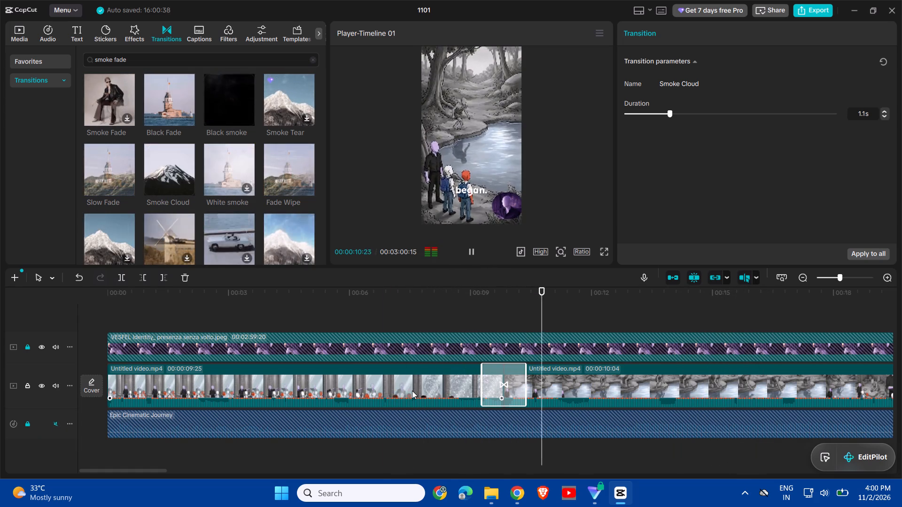
pyautogui.hscroll(-1, 496, 404)
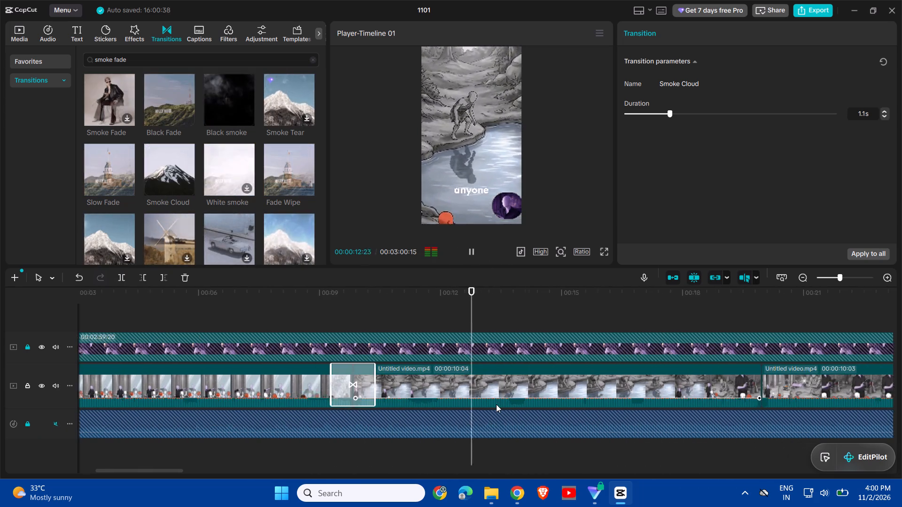
pyautogui.hscroll(-2, 496, 404)
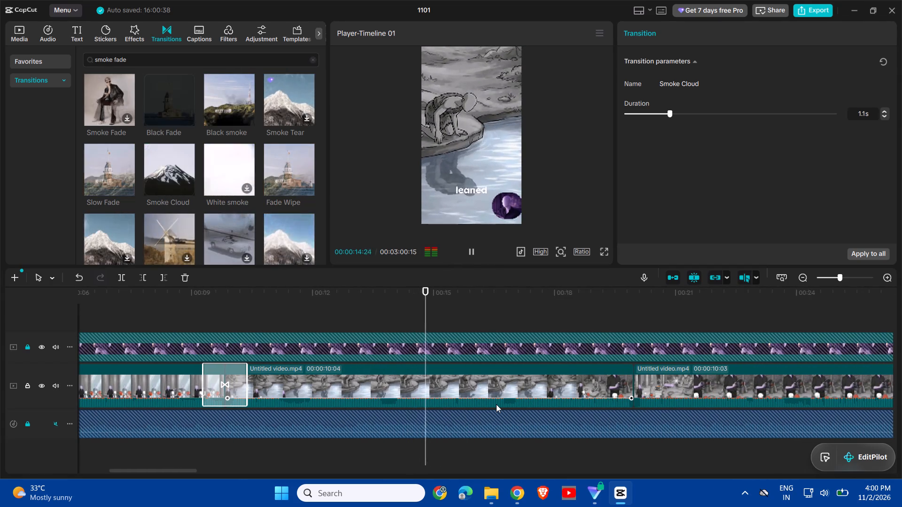
pyautogui.hscroll(-1, 496, 404)
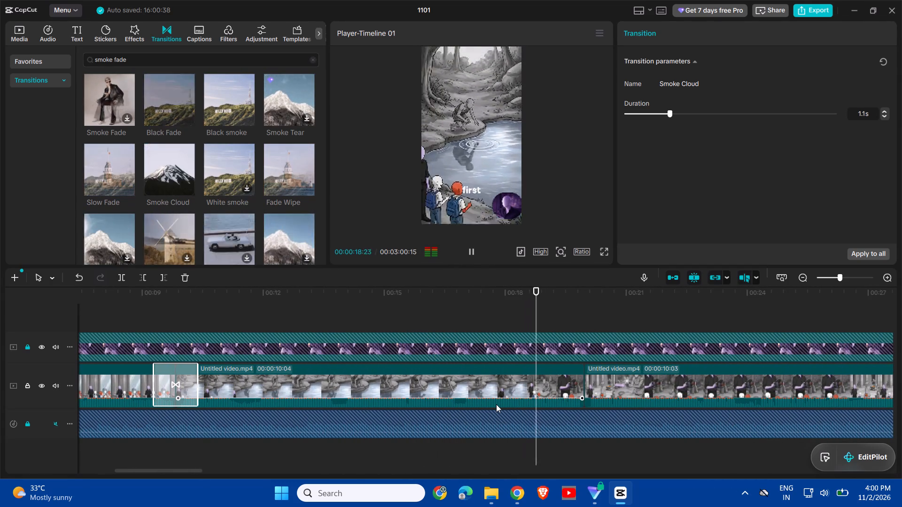
pyautogui.hscroll(-1, 496, 404)
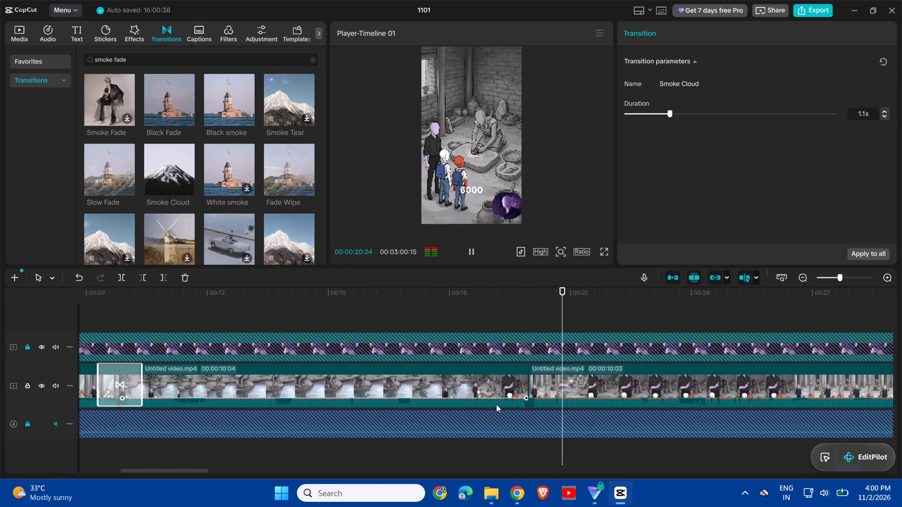
pyautogui.hscroll(-1, 496, 404)
pyautogui.press('space')
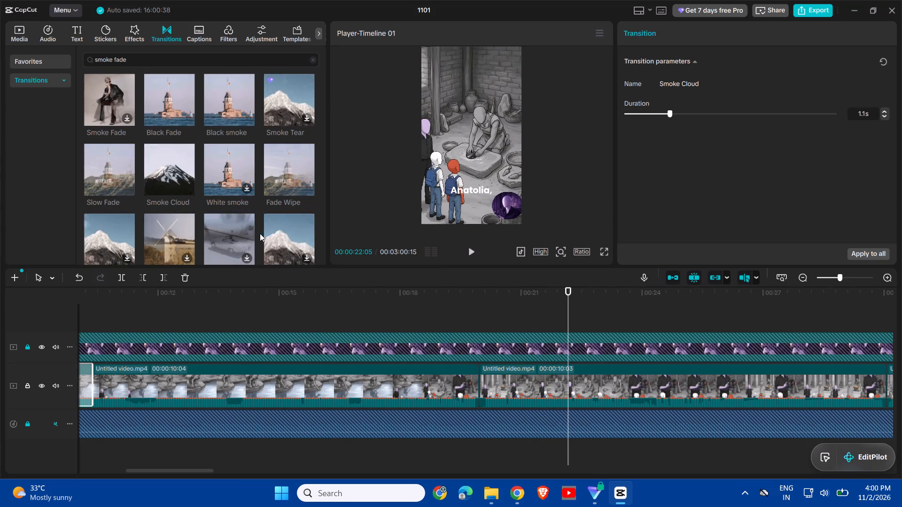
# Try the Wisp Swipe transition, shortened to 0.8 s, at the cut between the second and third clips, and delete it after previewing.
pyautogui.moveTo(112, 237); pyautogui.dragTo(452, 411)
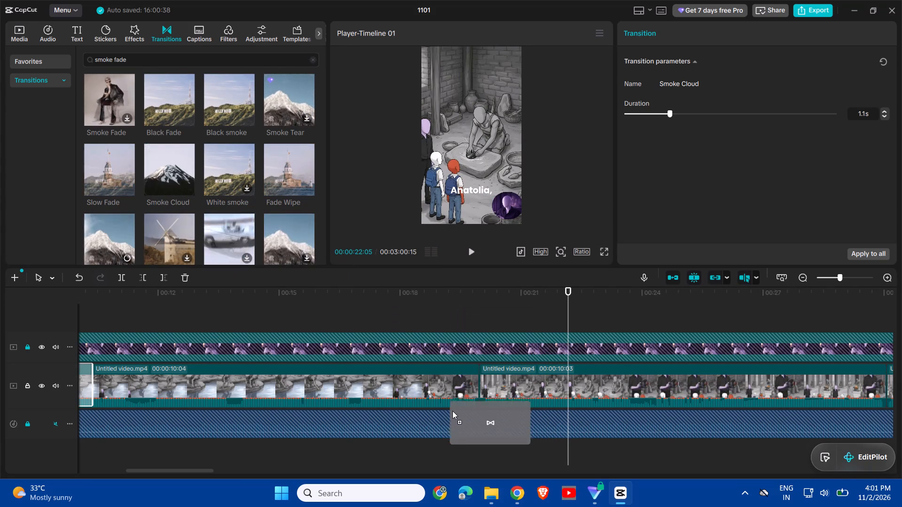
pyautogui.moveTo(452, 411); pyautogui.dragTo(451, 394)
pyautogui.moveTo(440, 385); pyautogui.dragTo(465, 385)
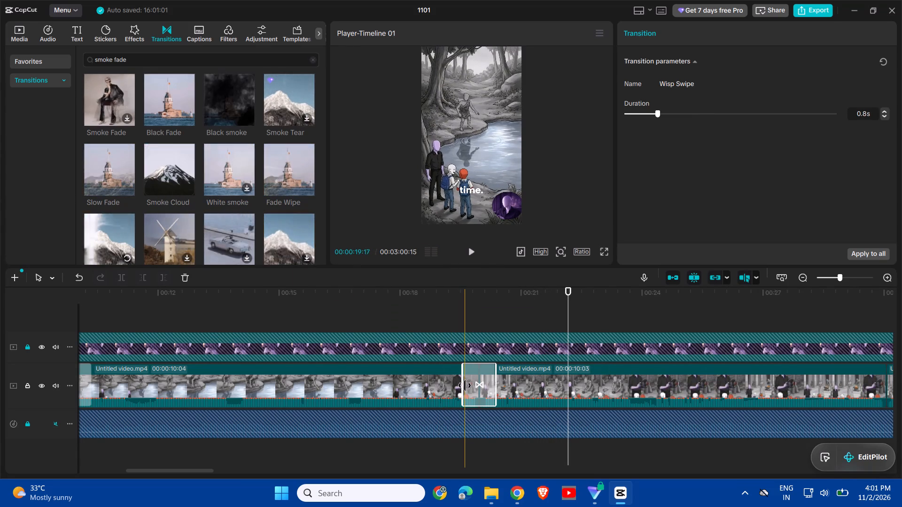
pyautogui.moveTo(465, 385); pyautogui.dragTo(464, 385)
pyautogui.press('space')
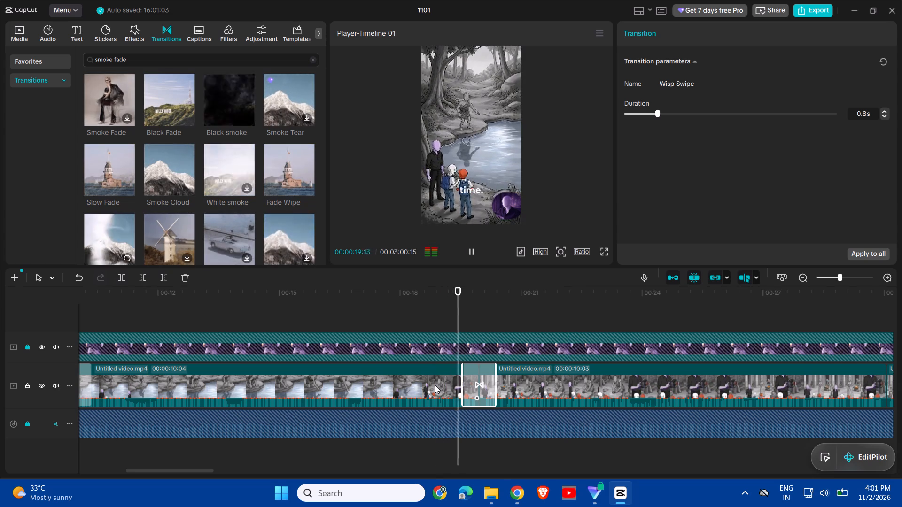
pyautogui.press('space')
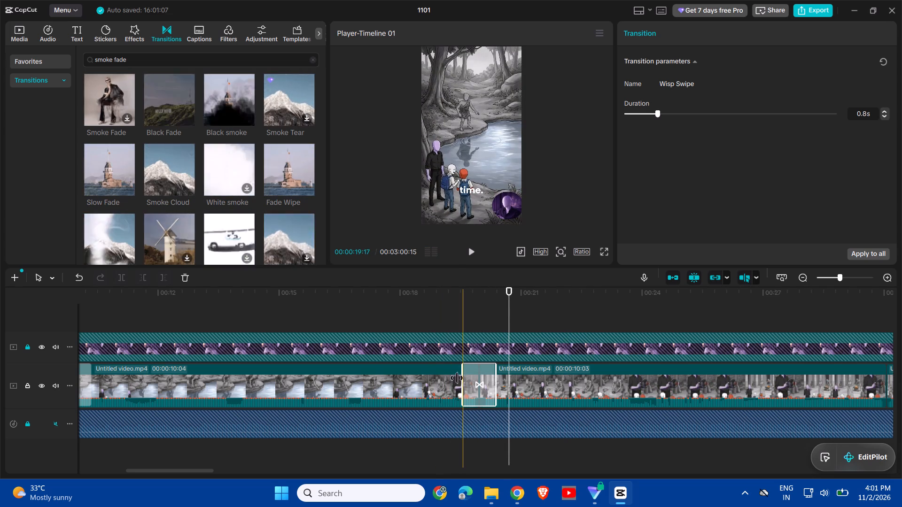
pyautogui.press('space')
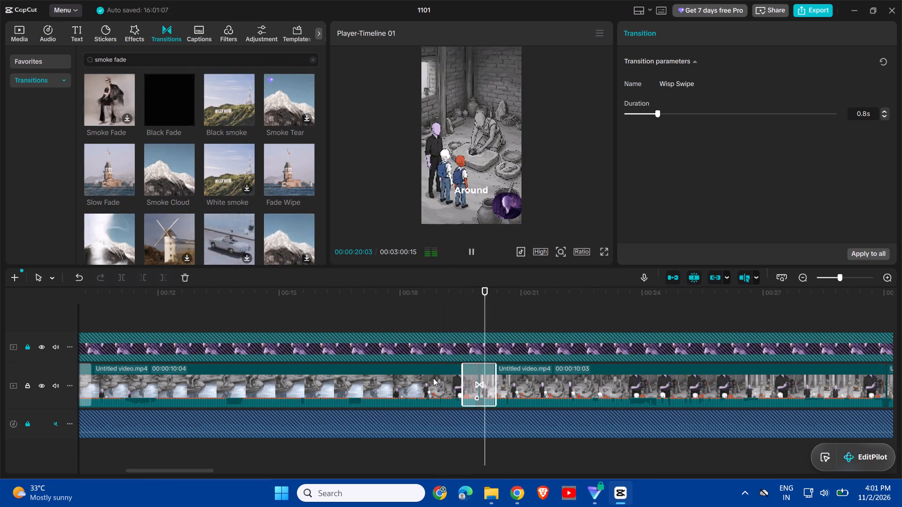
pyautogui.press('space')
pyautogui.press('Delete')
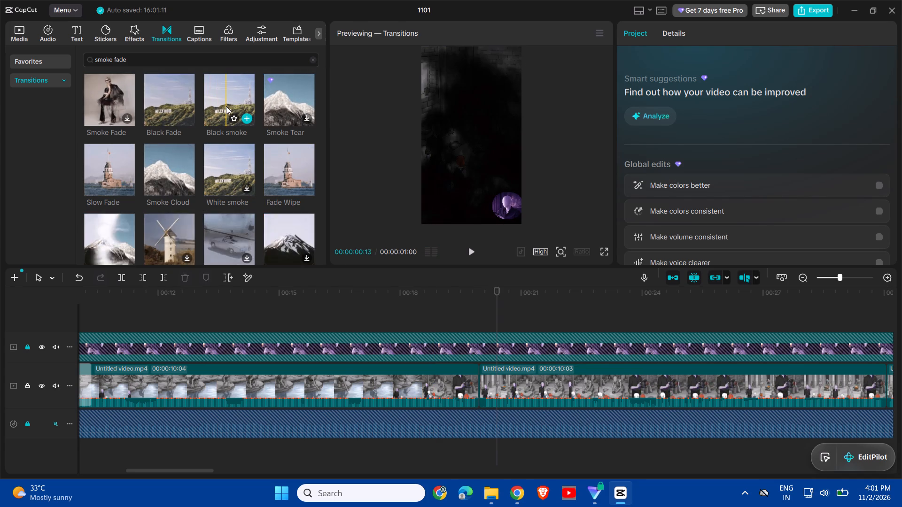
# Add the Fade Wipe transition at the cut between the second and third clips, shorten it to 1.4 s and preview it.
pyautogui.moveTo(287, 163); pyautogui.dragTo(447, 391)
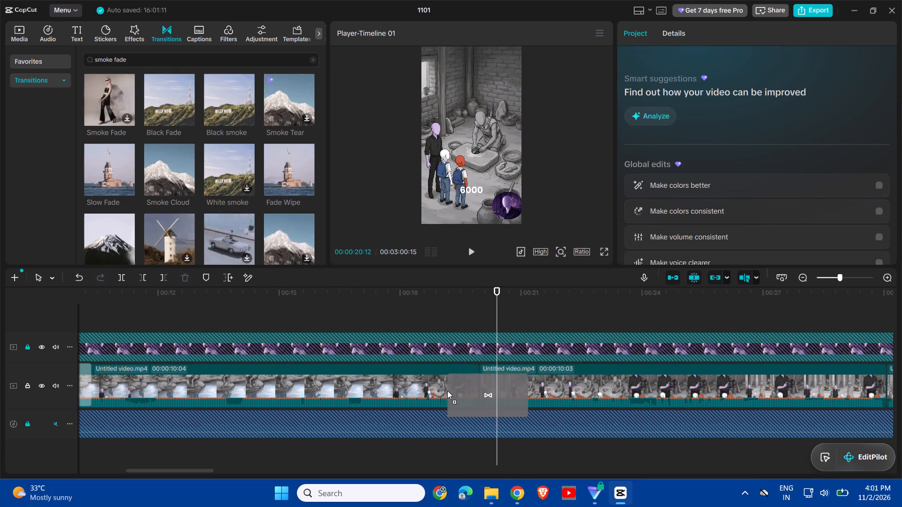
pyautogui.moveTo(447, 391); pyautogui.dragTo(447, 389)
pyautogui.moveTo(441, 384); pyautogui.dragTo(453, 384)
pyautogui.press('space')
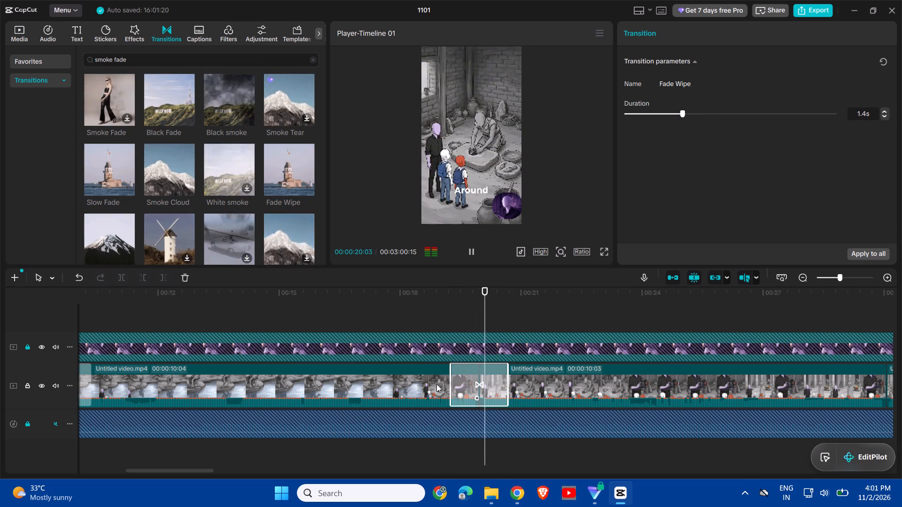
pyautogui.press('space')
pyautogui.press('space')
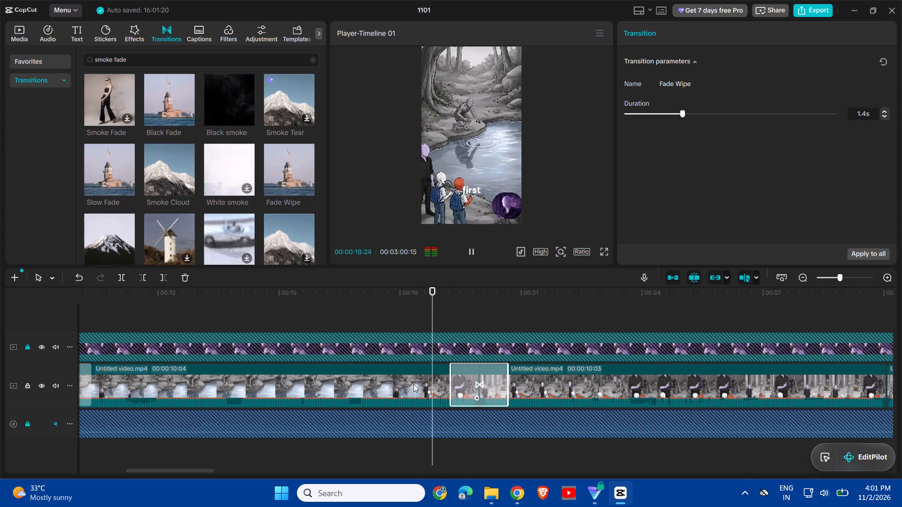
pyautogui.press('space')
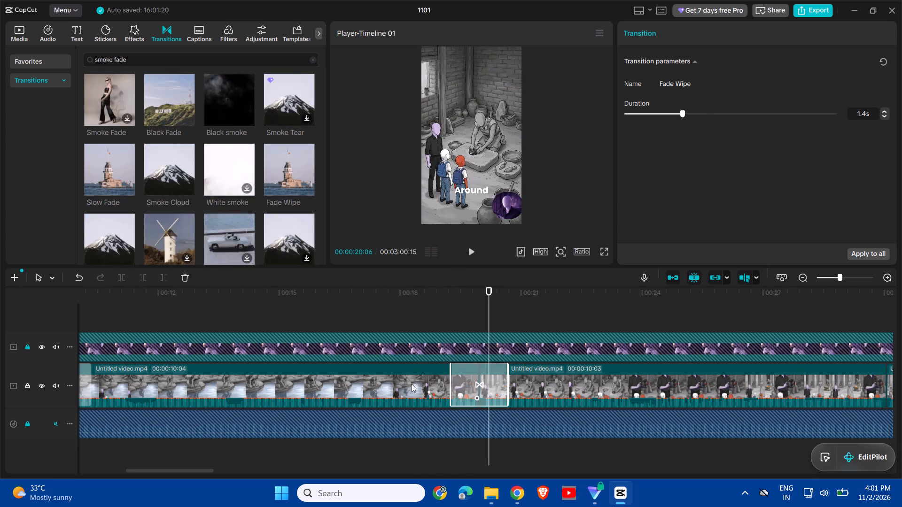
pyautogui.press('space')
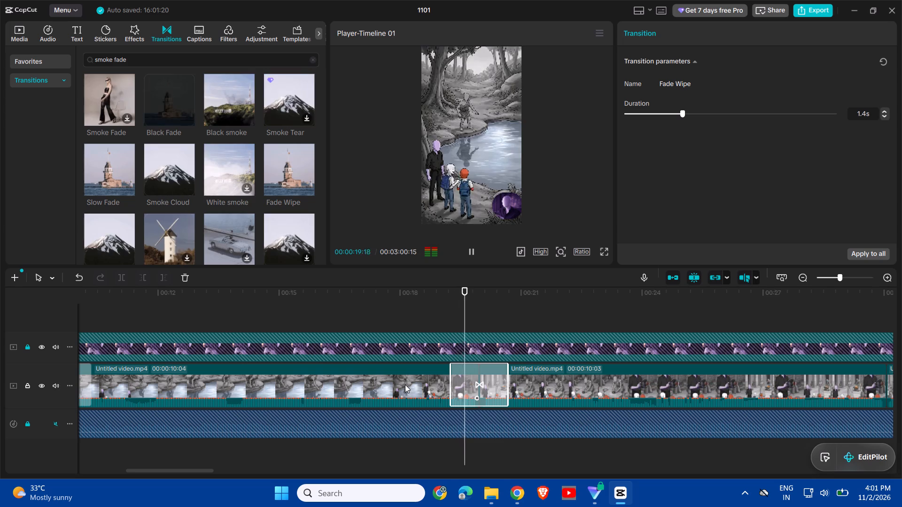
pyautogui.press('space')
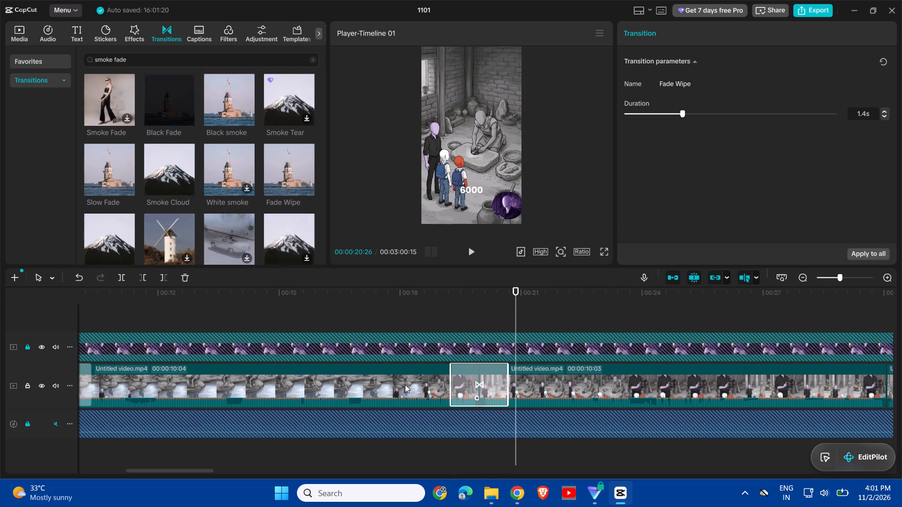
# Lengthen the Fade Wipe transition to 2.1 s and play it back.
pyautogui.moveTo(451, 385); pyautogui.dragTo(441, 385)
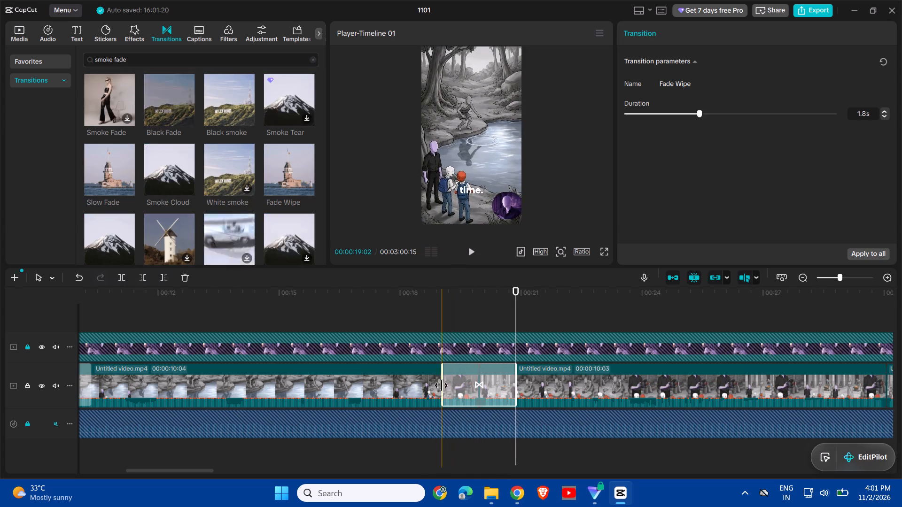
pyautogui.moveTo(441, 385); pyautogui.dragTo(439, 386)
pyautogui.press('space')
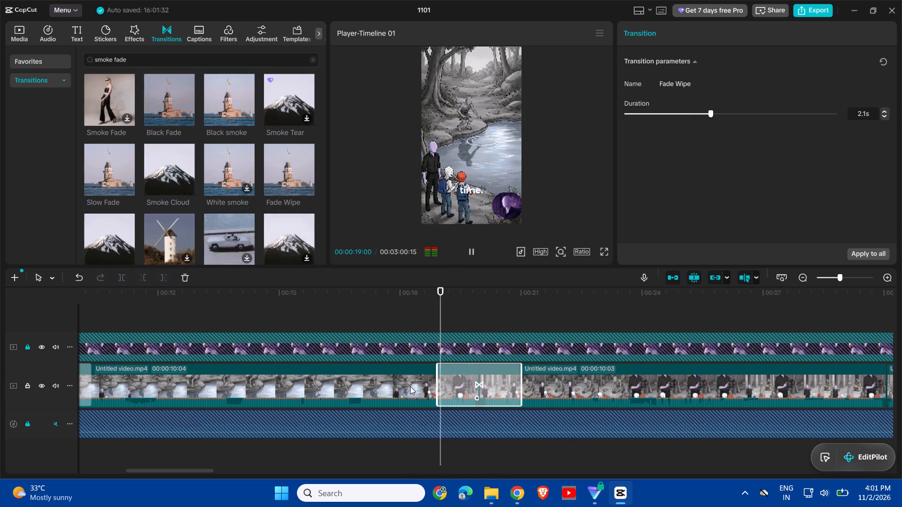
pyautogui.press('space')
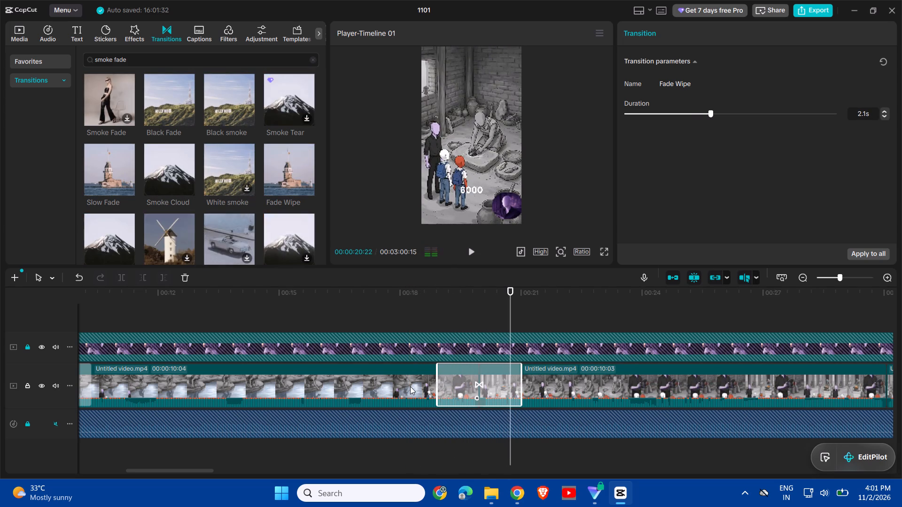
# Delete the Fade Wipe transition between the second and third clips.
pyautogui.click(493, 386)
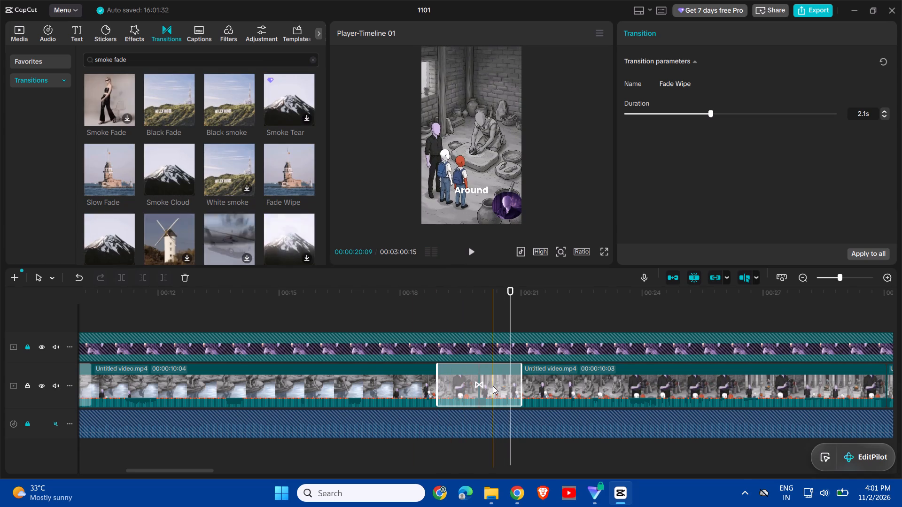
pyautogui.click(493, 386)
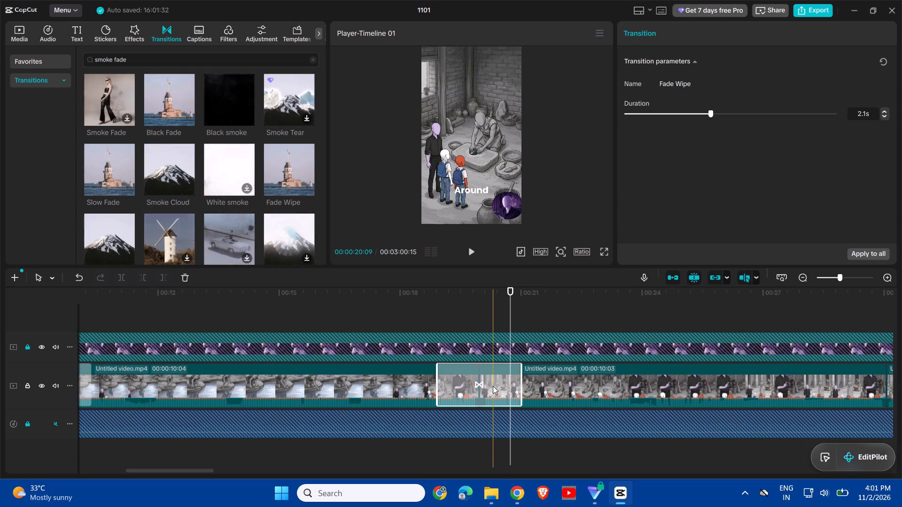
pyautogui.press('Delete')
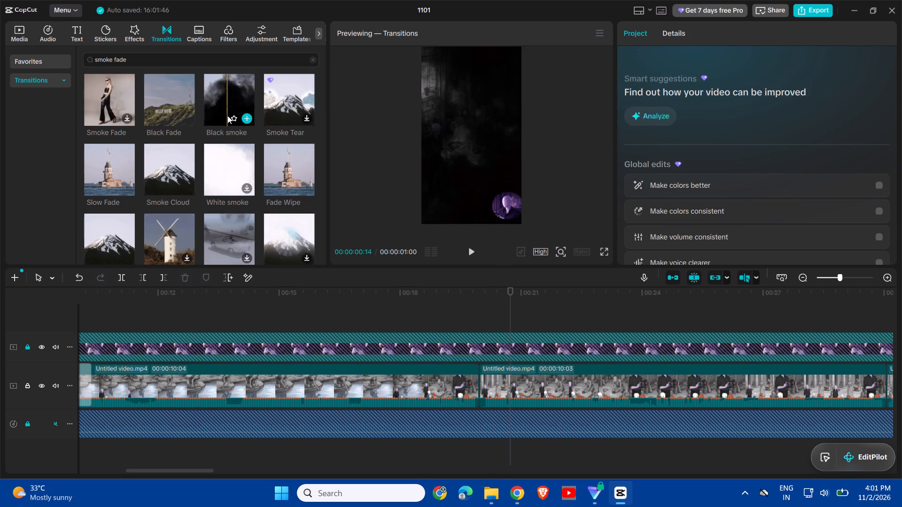
# Add the Black smoke transition with a 0.5 s duration at the cut between the second and third clips and preview it.
pyautogui.moveTo(221, 100); pyautogui.dragTo(461, 382)
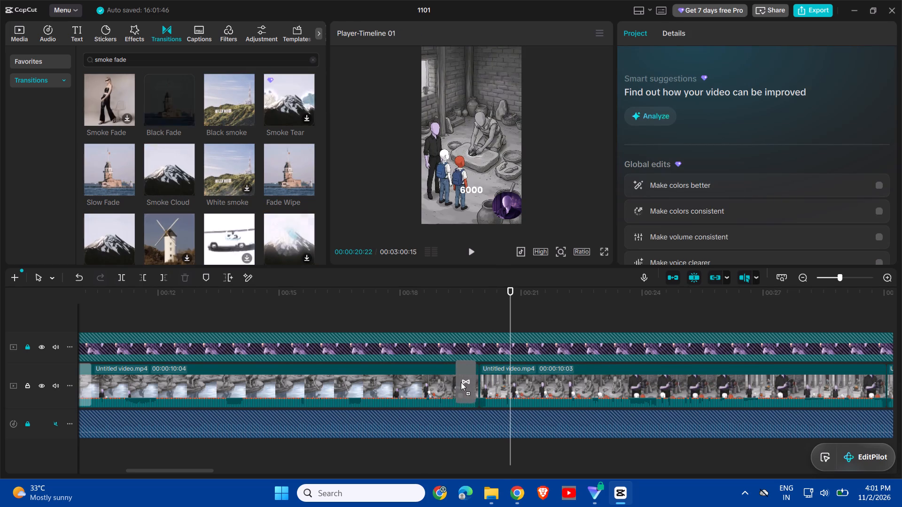
pyautogui.moveTo(461, 382); pyautogui.dragTo(467, 389)
pyautogui.press('space')
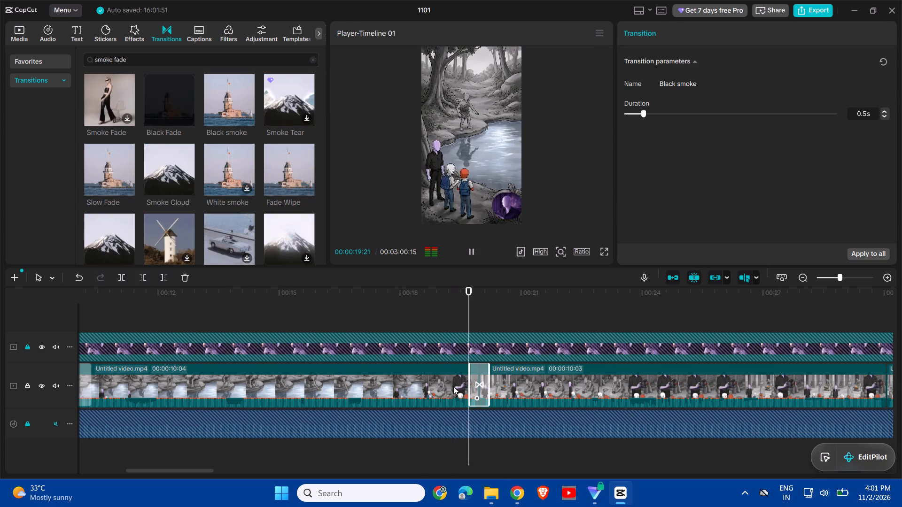
pyautogui.press('space')
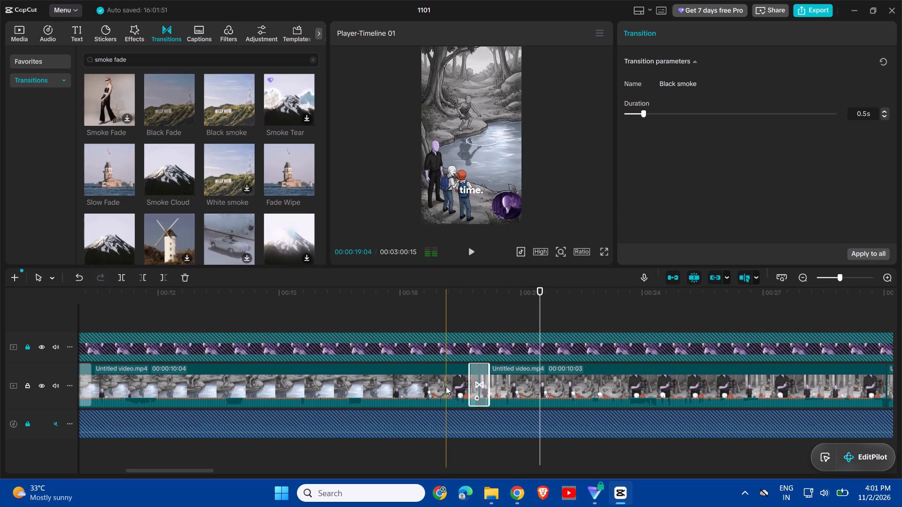
pyautogui.press('space')
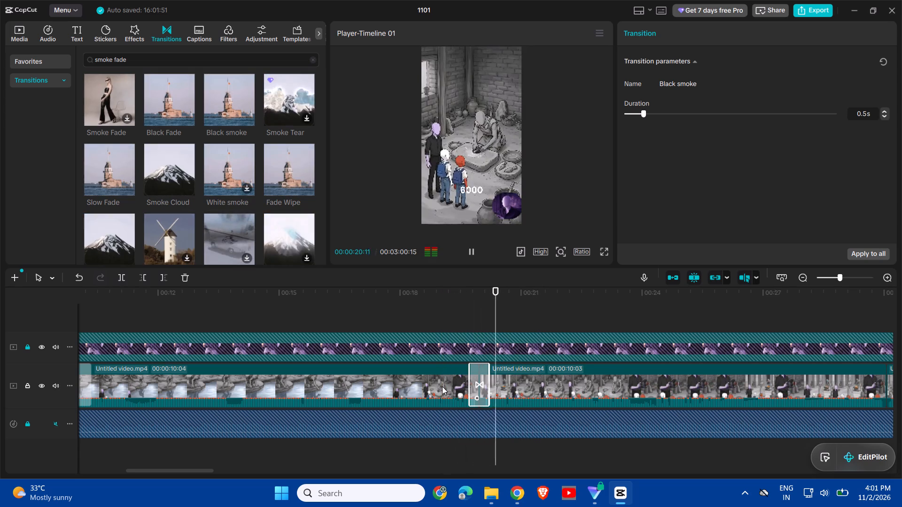
# Trim the end of the second clip to a duration of 00:00:09:17 and play back the cut into the third clip.
pyautogui.press('space')
pyautogui.press('space')
pyautogui.press('space')
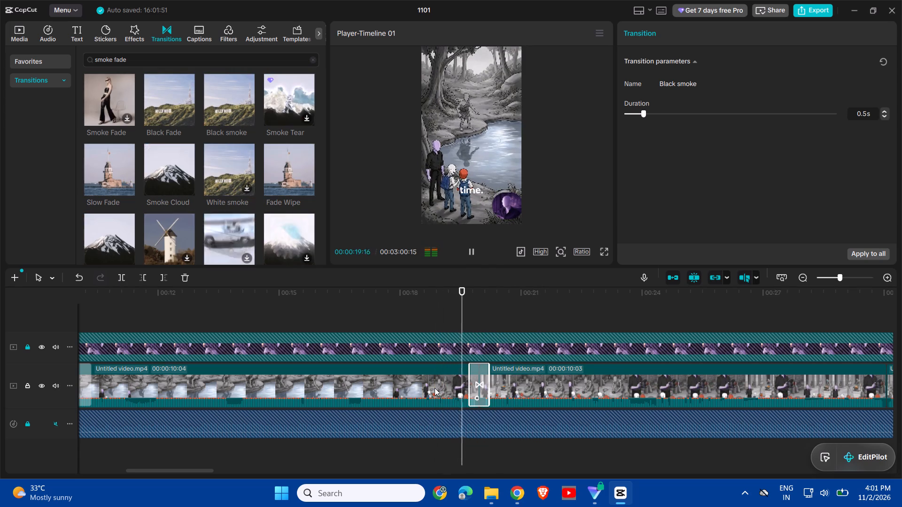
pyautogui.press('space')
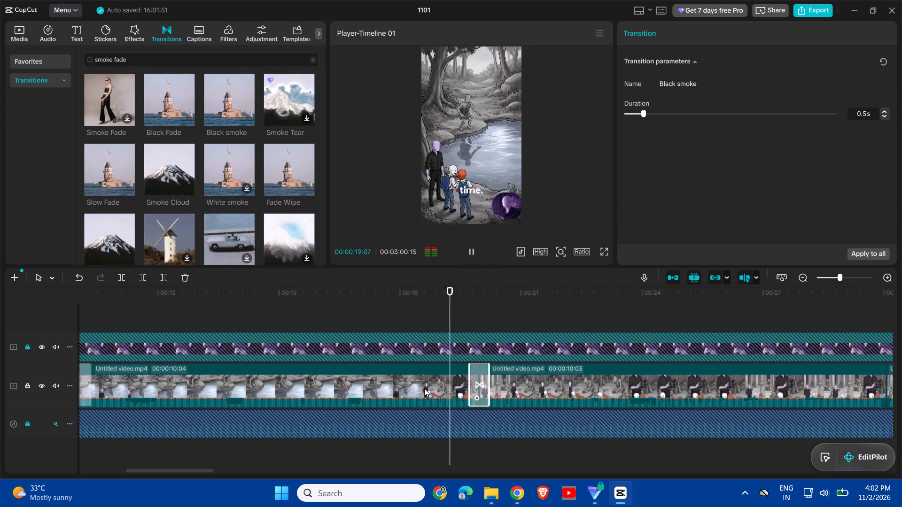
pyautogui.press('space')
pyautogui.click(459, 397)
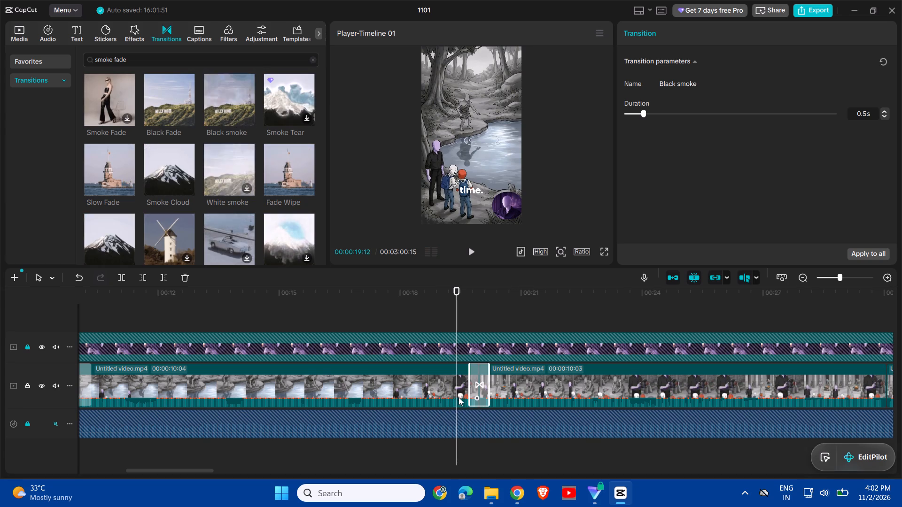
pyautogui.moveTo(478, 392); pyautogui.dragTo(459, 393)
pyautogui.press('space')
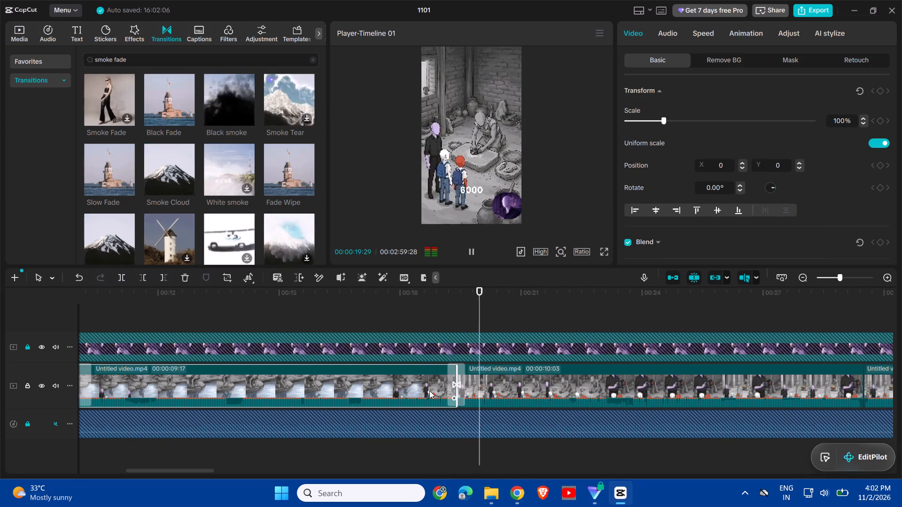
# Play through the third clip and past its cut with the fourth clip to review the footage.
pyautogui.hscroll(-2, 429, 391)
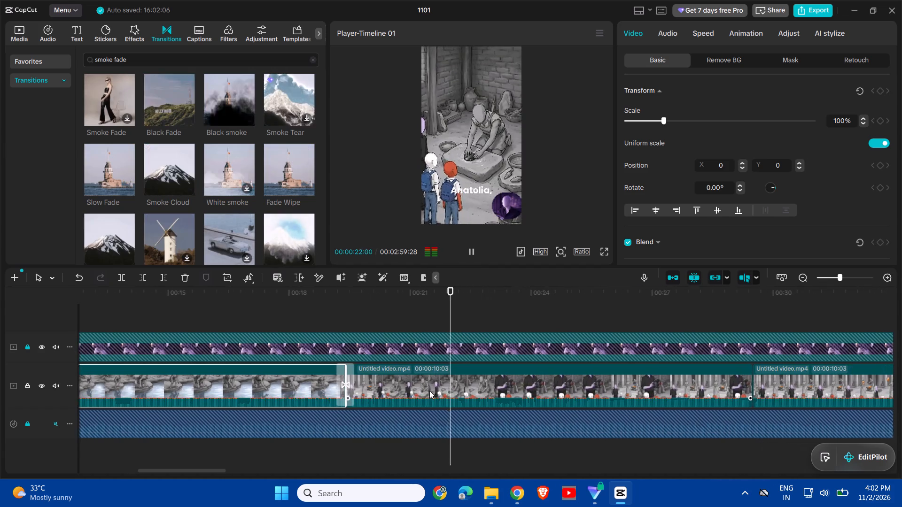
pyautogui.hscroll(-3, 429, 391)
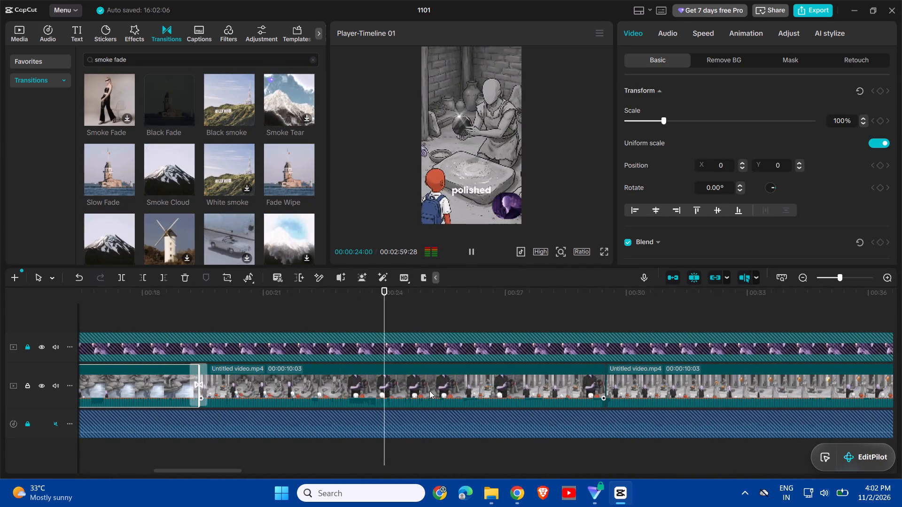
pyautogui.hscroll(-1, 429, 391)
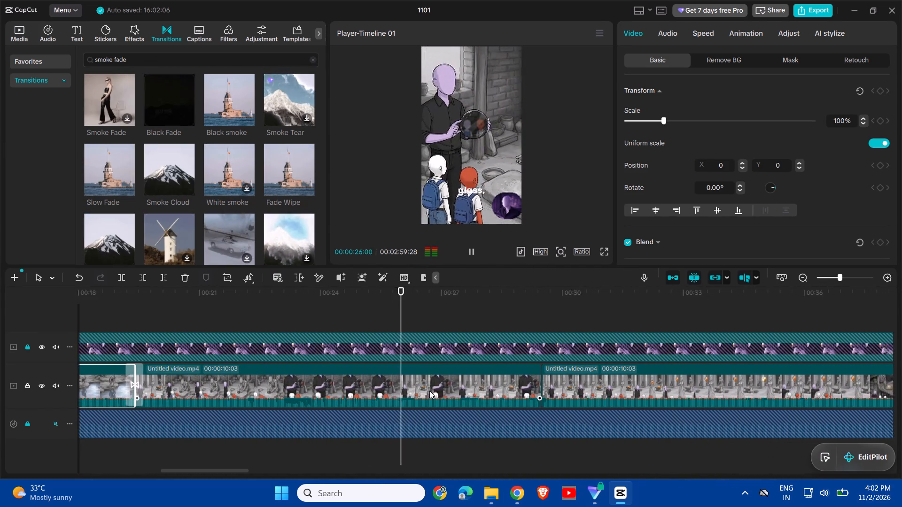
pyautogui.hscroll(-1, 429, 391)
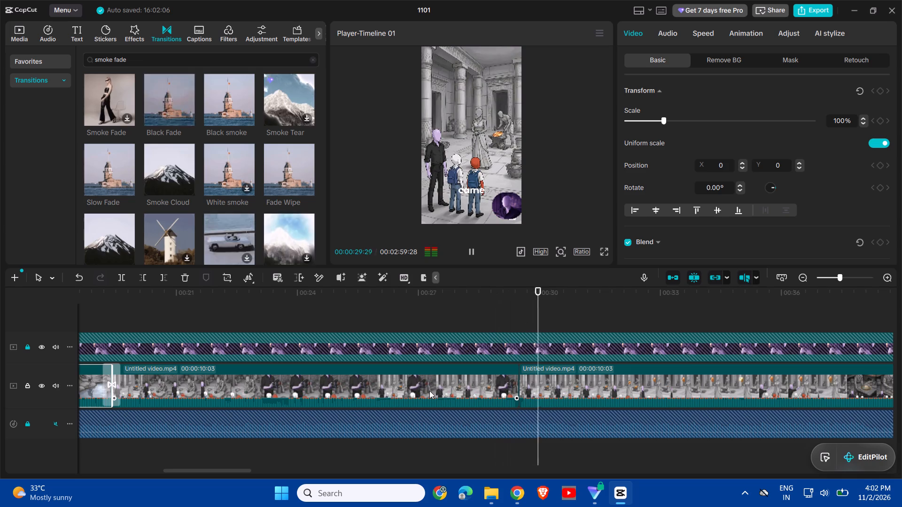
pyautogui.press('space')
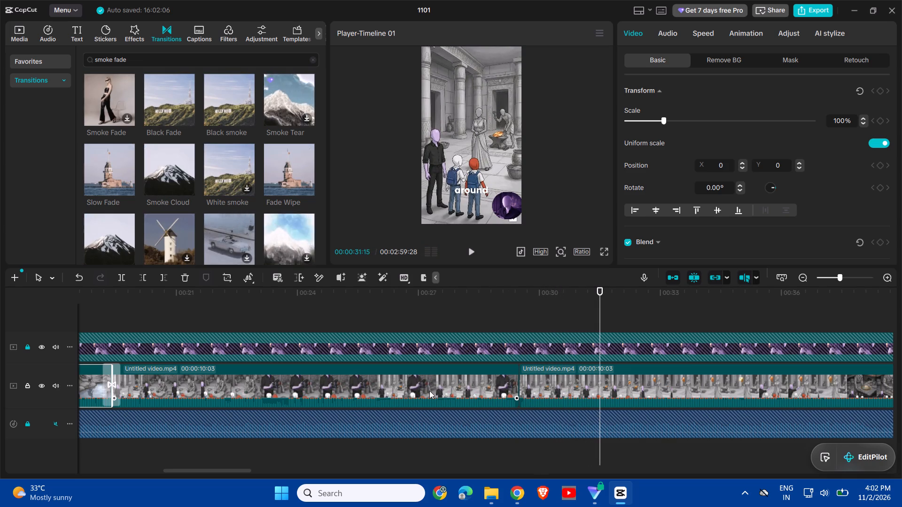
# Apply the Waning Light out animation to the third clip.
pyautogui.doubleClick(511, 382)
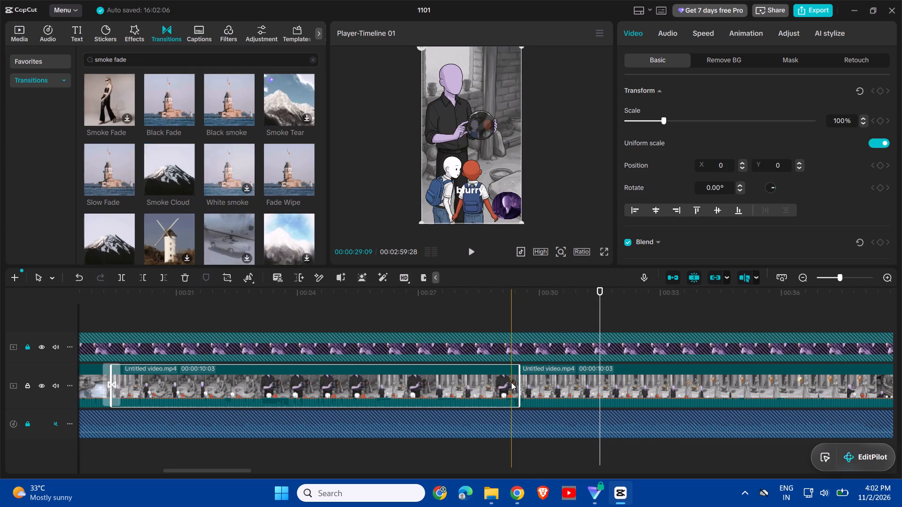
pyautogui.click(760, 33)
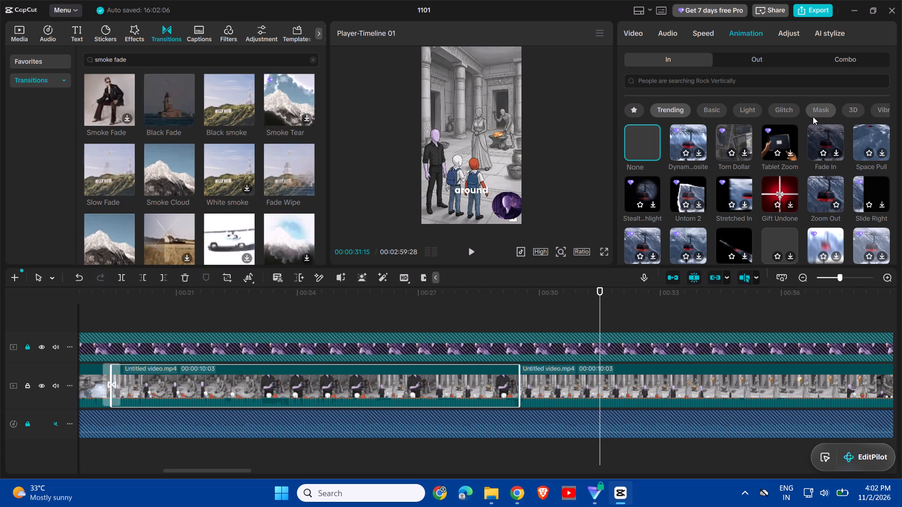
pyautogui.click(764, 62)
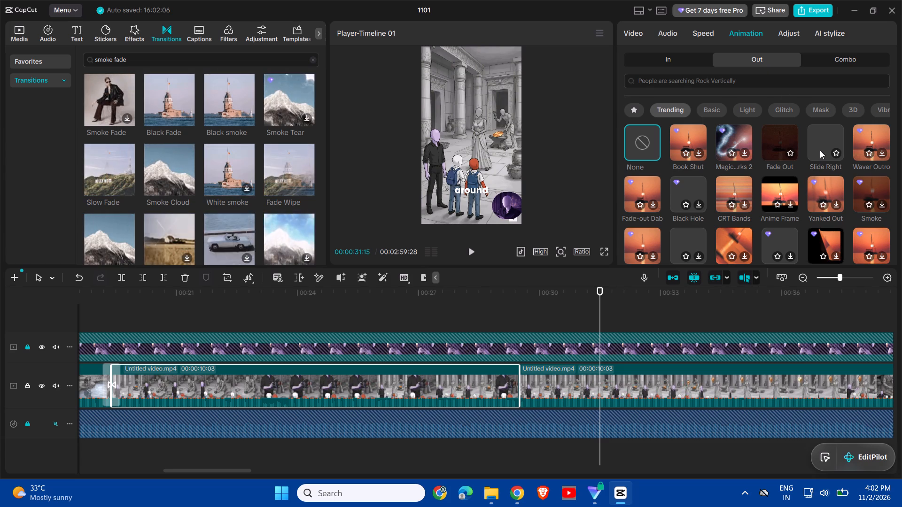
pyautogui.scroll(-1, 790, 209)
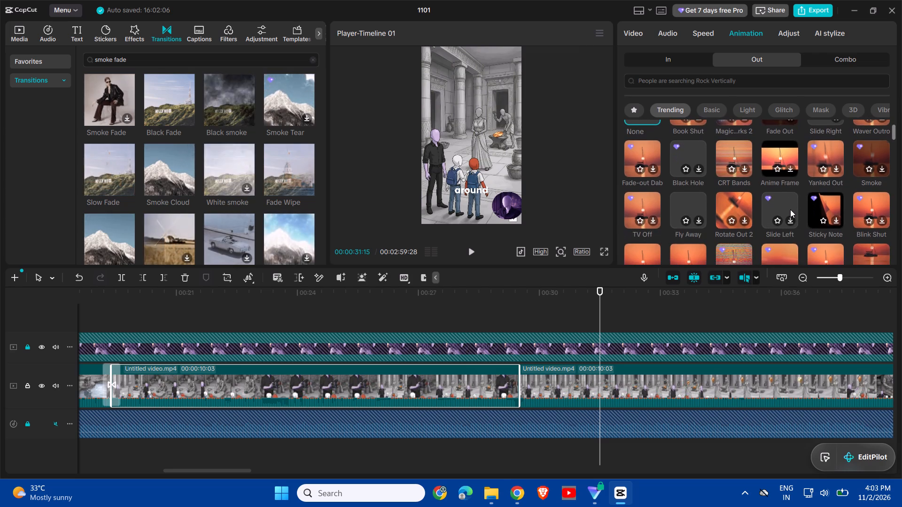
pyautogui.scroll(-1, 762, 207)
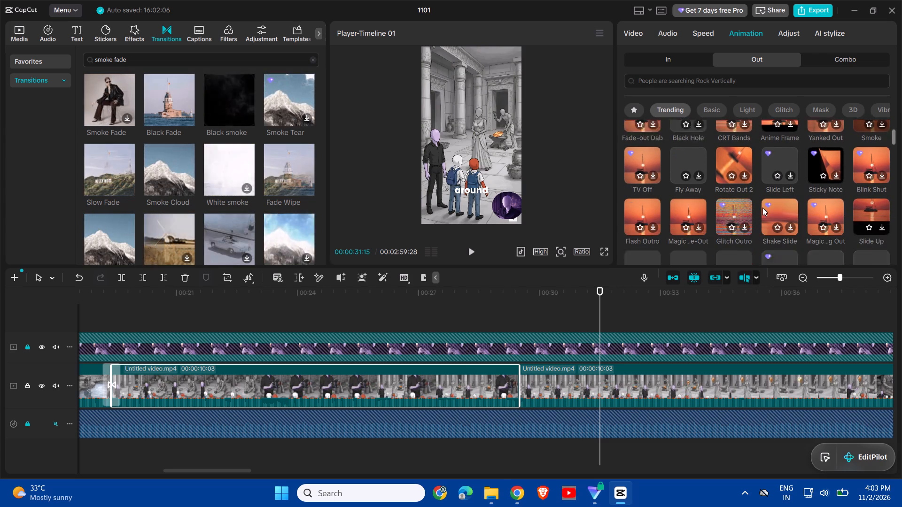
pyautogui.scroll(-1, 762, 207)
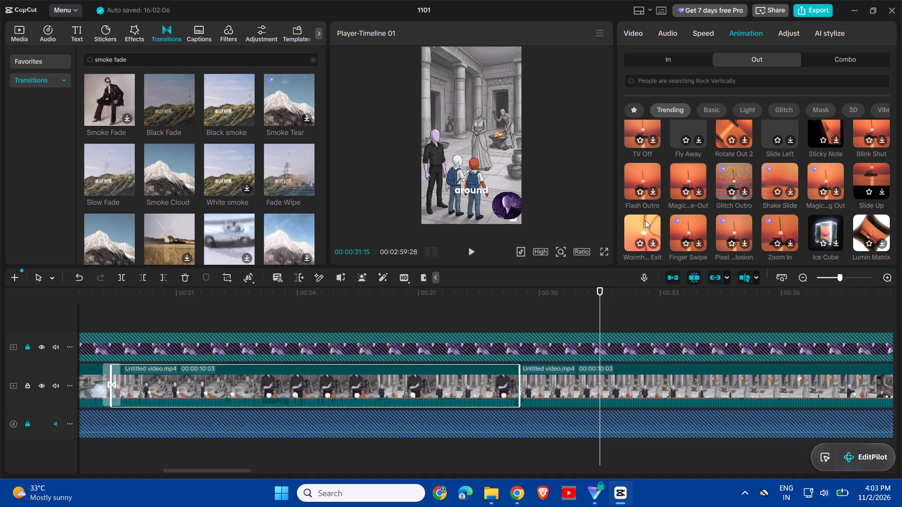
pyautogui.scroll(-1, 645, 220)
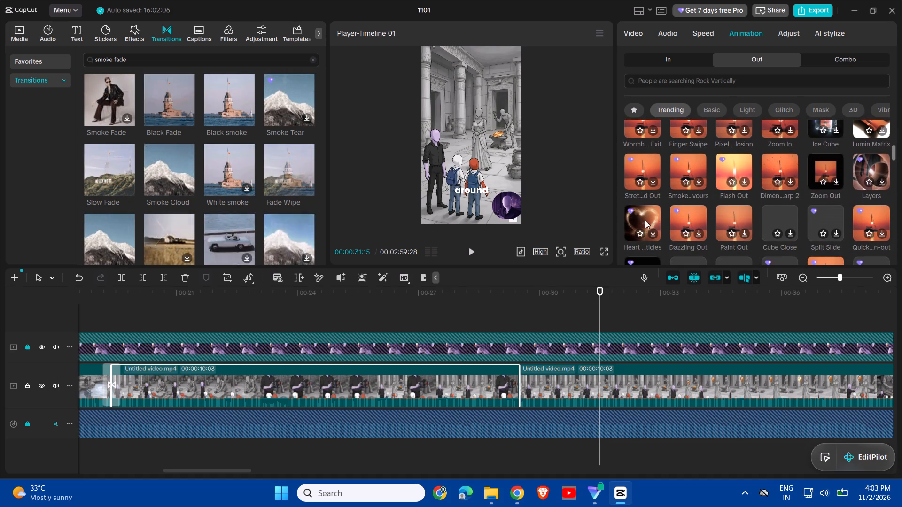
pyautogui.scroll(-1, 645, 220)
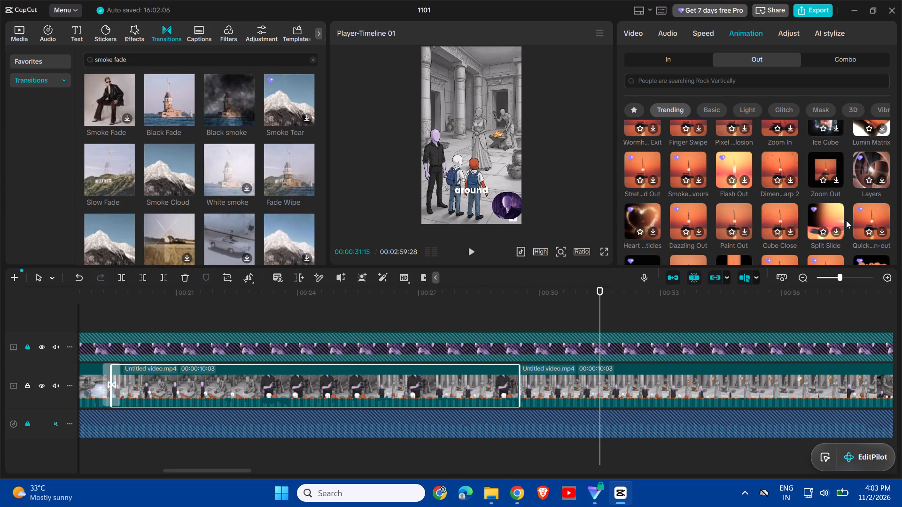
pyautogui.scroll(-1, 864, 220)
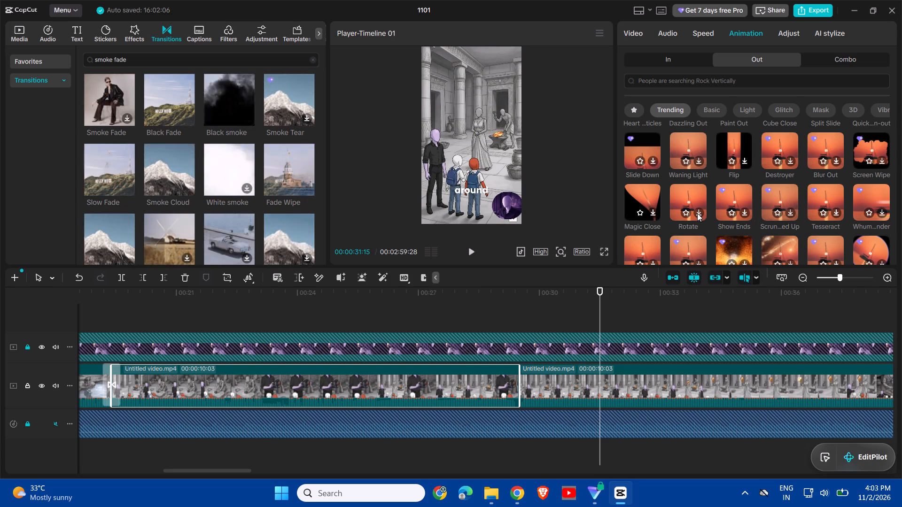
pyautogui.scroll(-2, 697, 213)
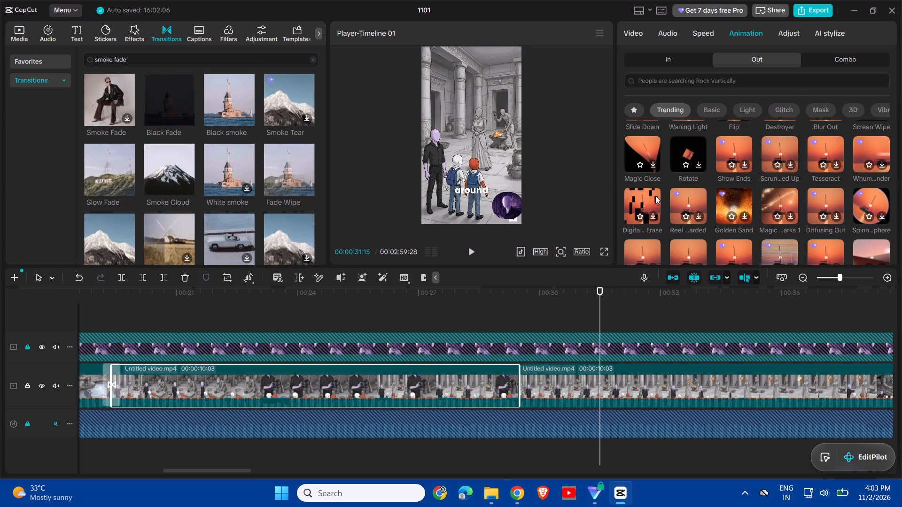
pyautogui.scroll(1, 692, 153)
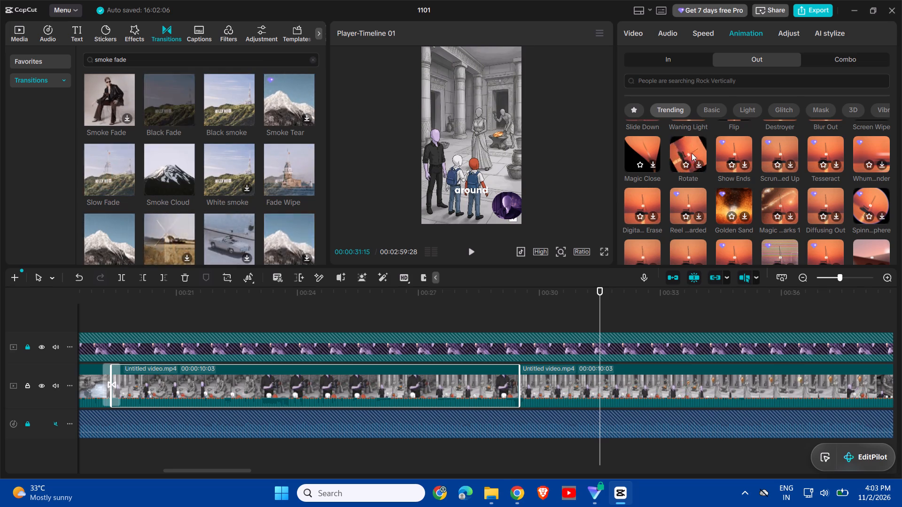
pyautogui.scroll(1, 692, 153)
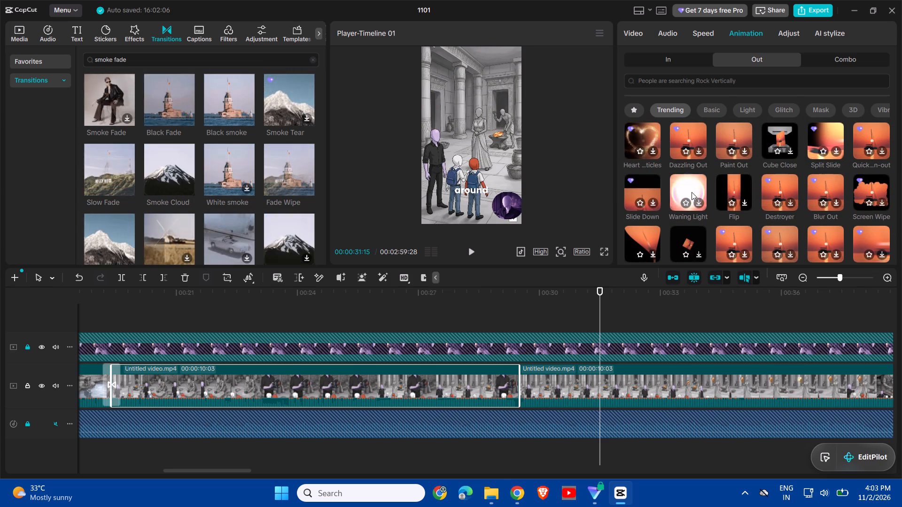
pyautogui.doubleClick(692, 192)
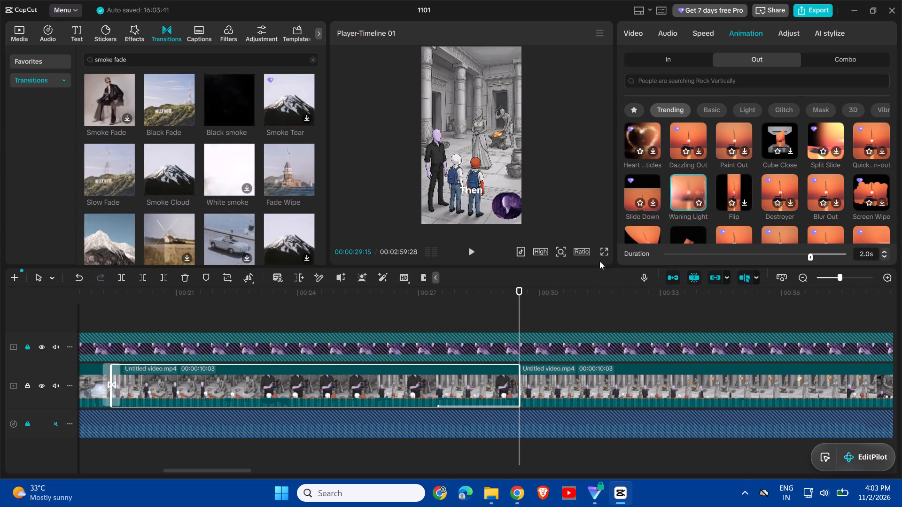
# Shorten the third clip's Waning Light animation to 1.1 s and play back the cut into the fourth clip.
pyautogui.moveTo(810, 257); pyautogui.dragTo(814, 257)
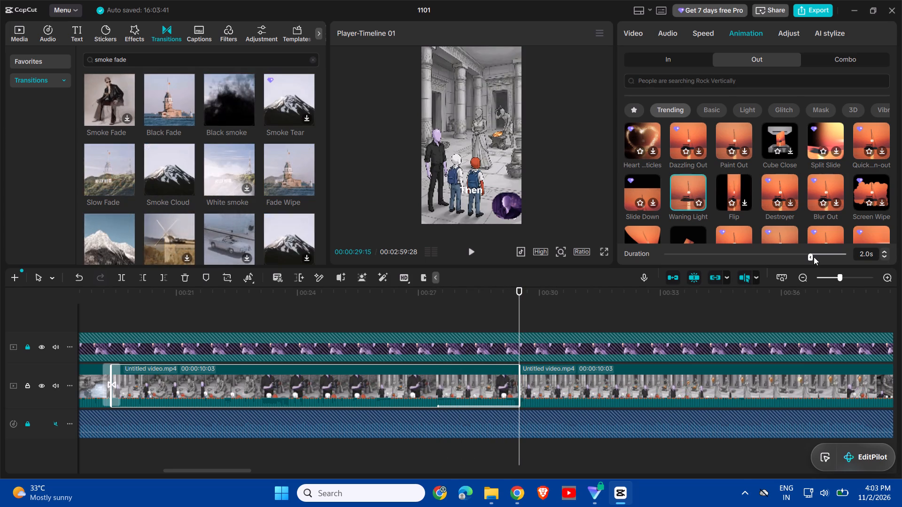
pyautogui.moveTo(814, 257); pyautogui.dragTo(827, 256)
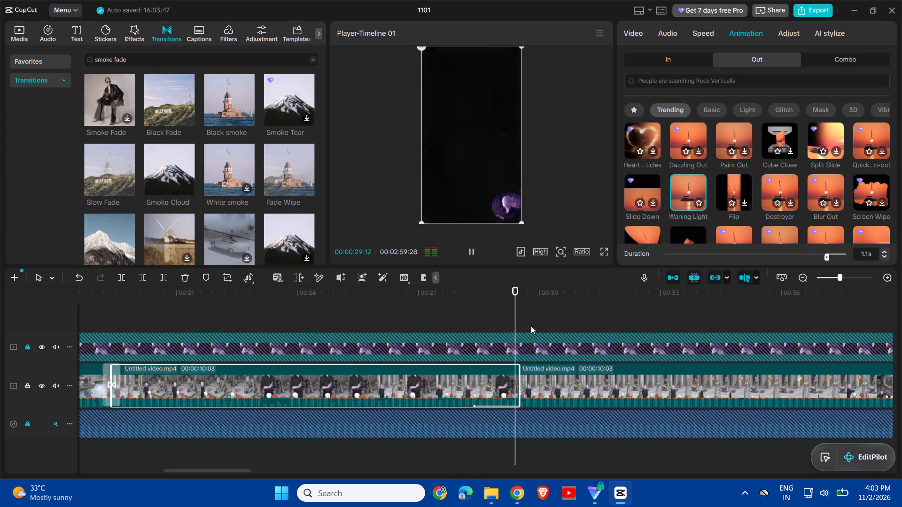
pyautogui.press('space')
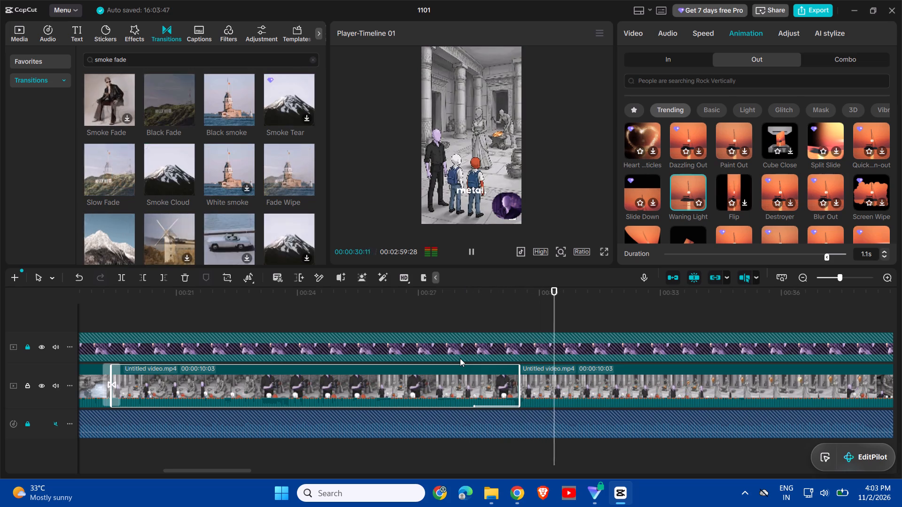
pyautogui.press('space')
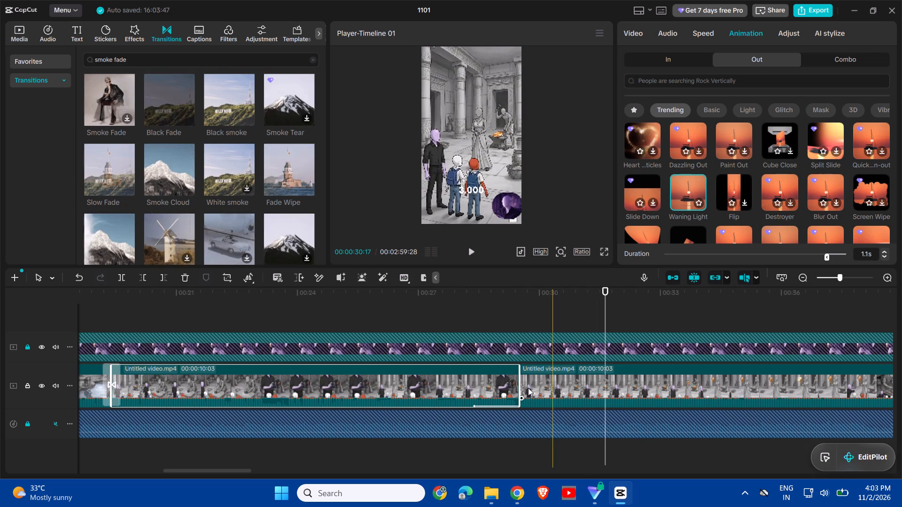
pyautogui.press('space')
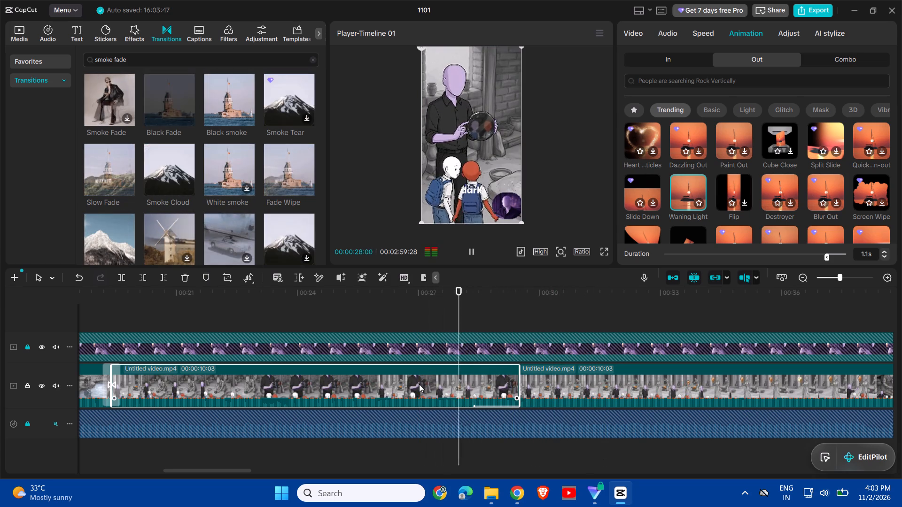
# Play on into the fourth clip, following the timeline toward its cut with the fifth clip.
pyautogui.hscroll(-1, 419, 384)
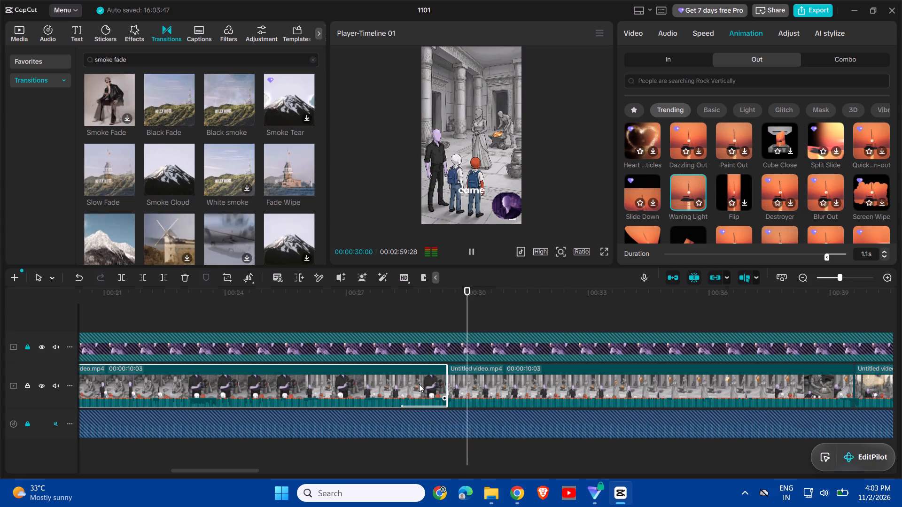
pyautogui.hscroll(-1, 419, 384)
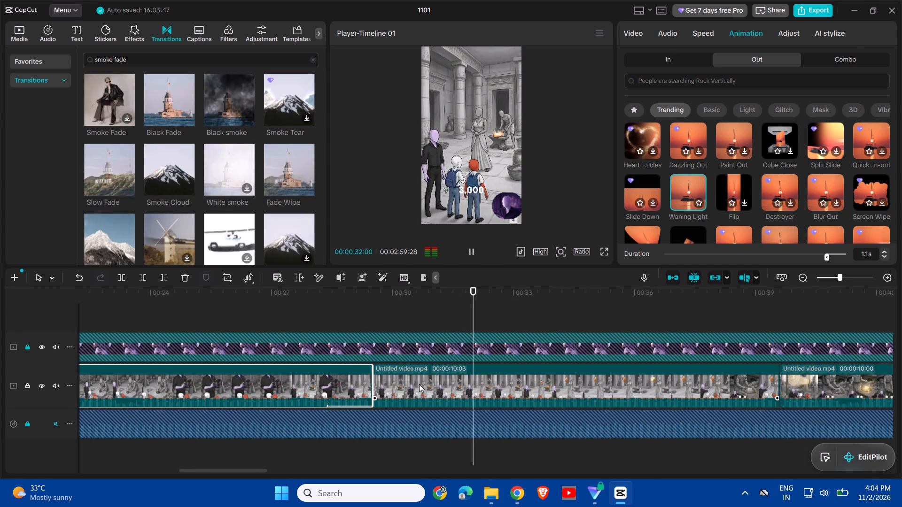
pyautogui.hscroll(-1, 419, 384)
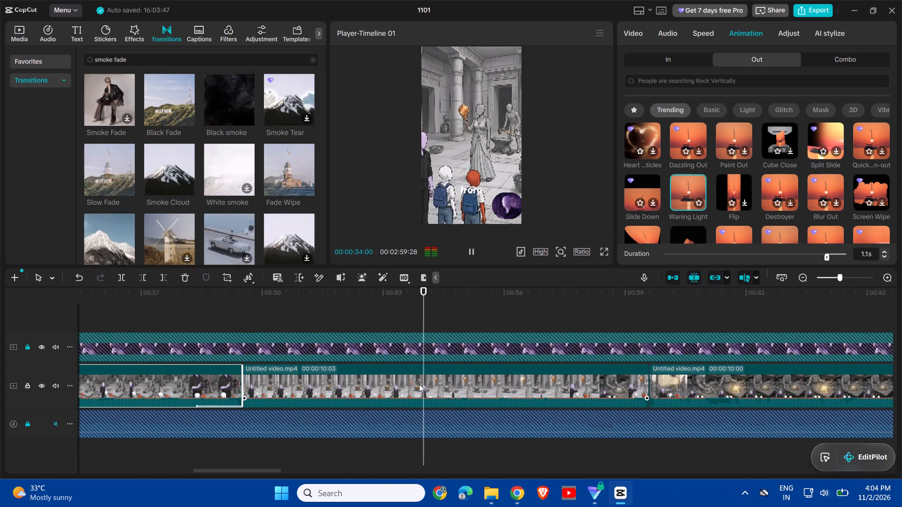
pyautogui.hscroll(-2, 419, 384)
pyautogui.press('space')
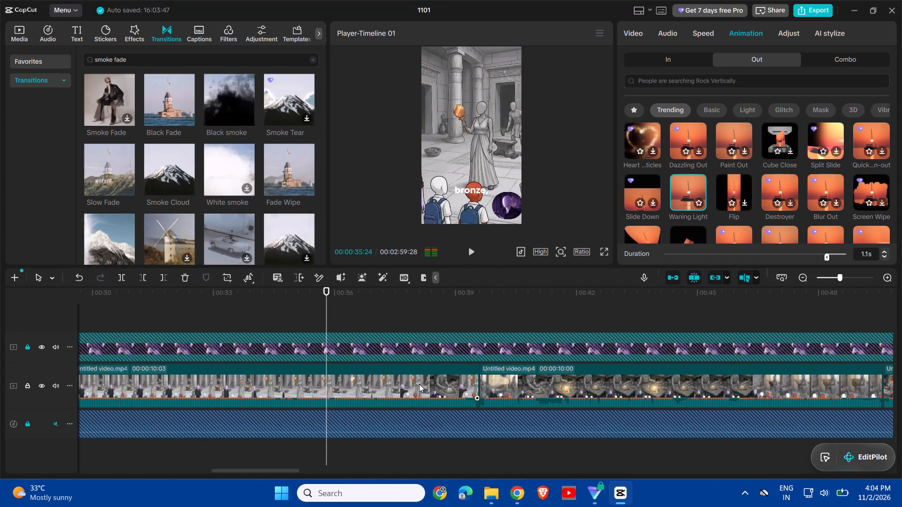
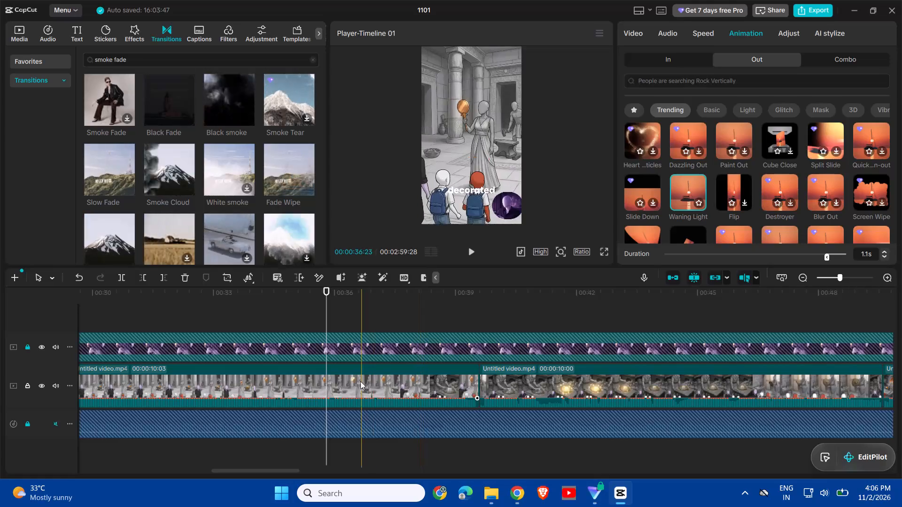
# Play through the footage from about 0:36 to 1:22, reviewing the clips and the cuts between them.
pyautogui.press('space')
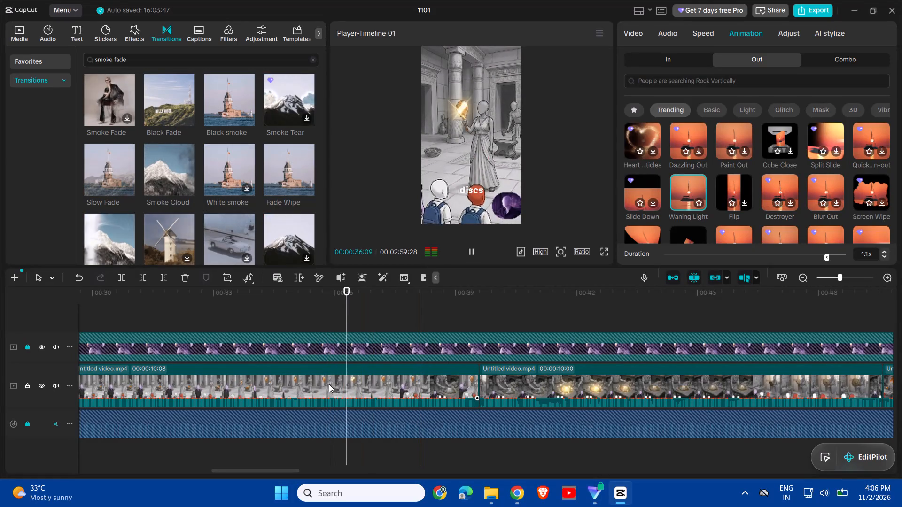
pyautogui.press('space')
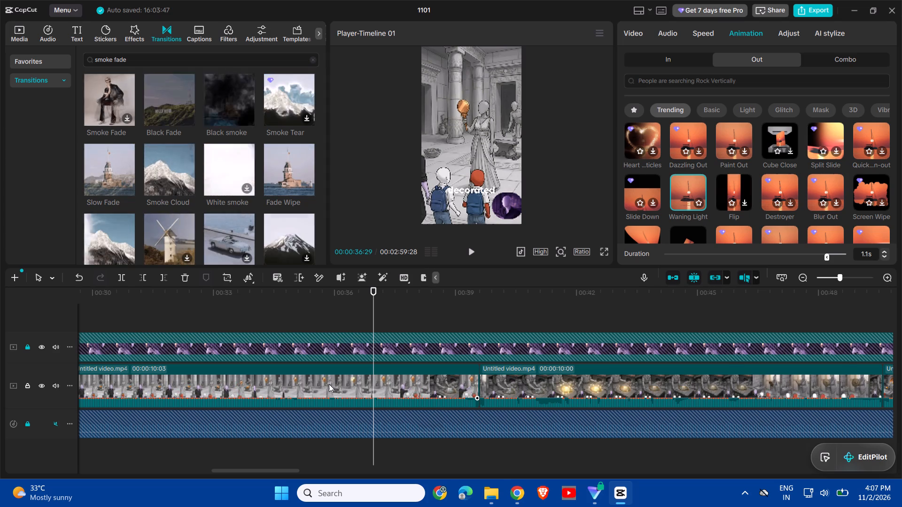
pyautogui.press('space')
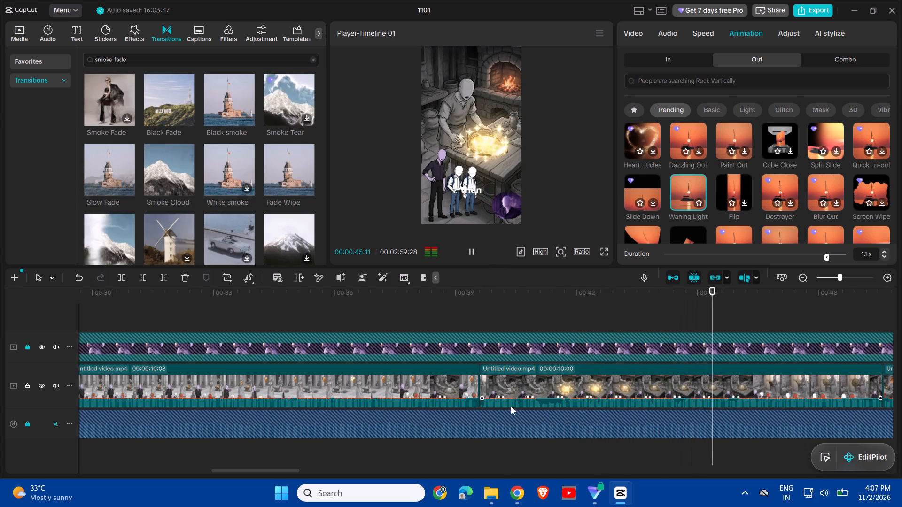
pyautogui.hscroll(-1, 593, 396)
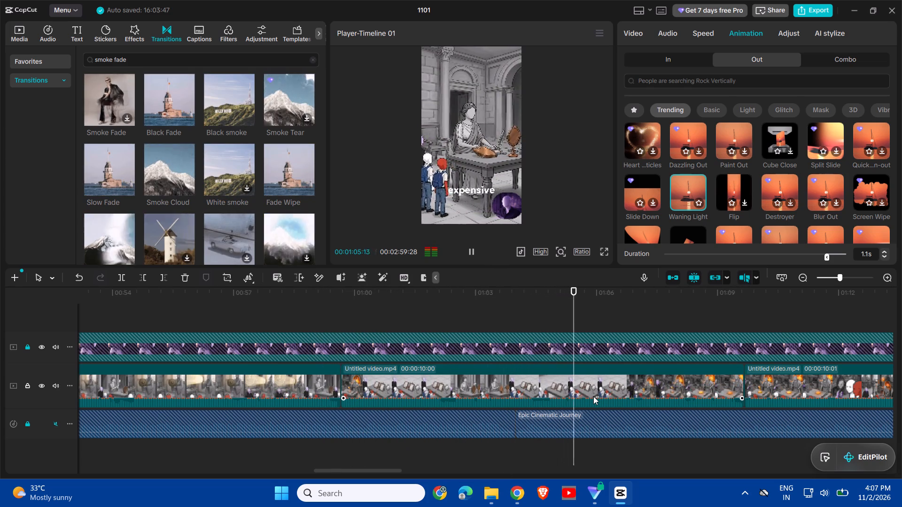
pyautogui.press('space')
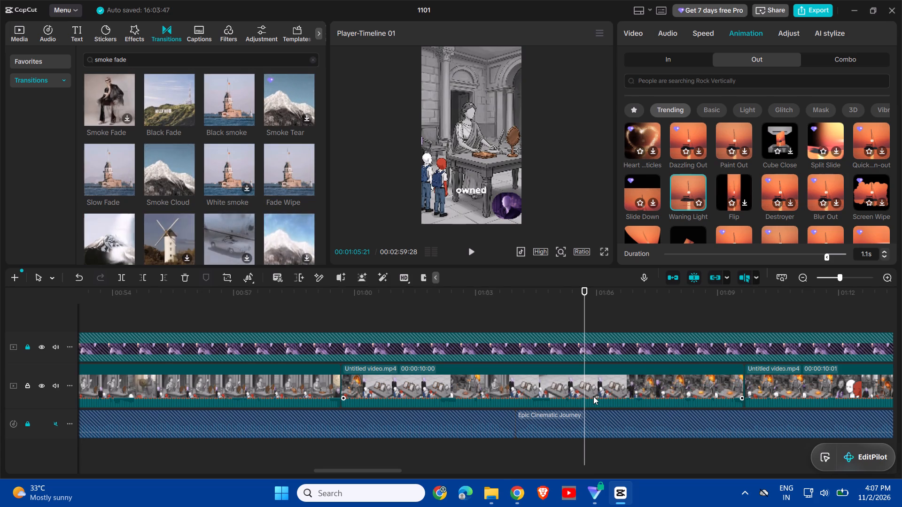
pyautogui.press('space')
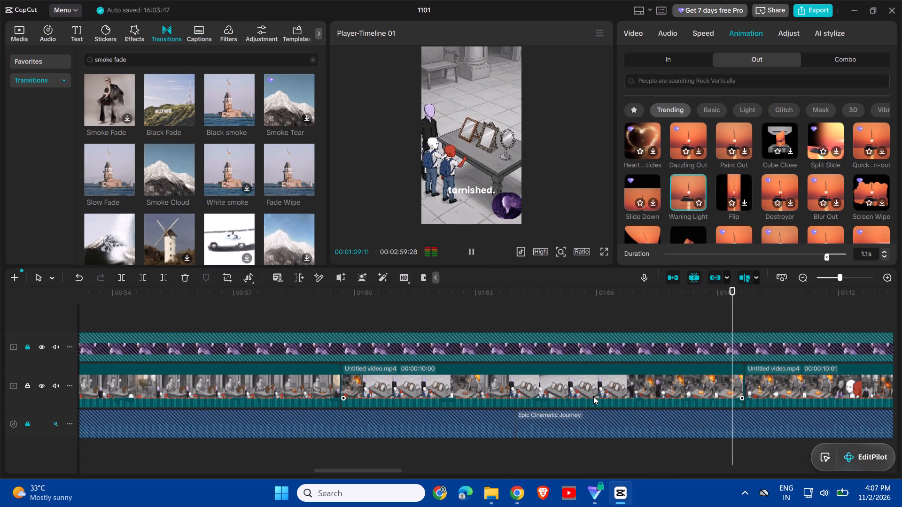
pyautogui.hscroll(-1, 593, 396)
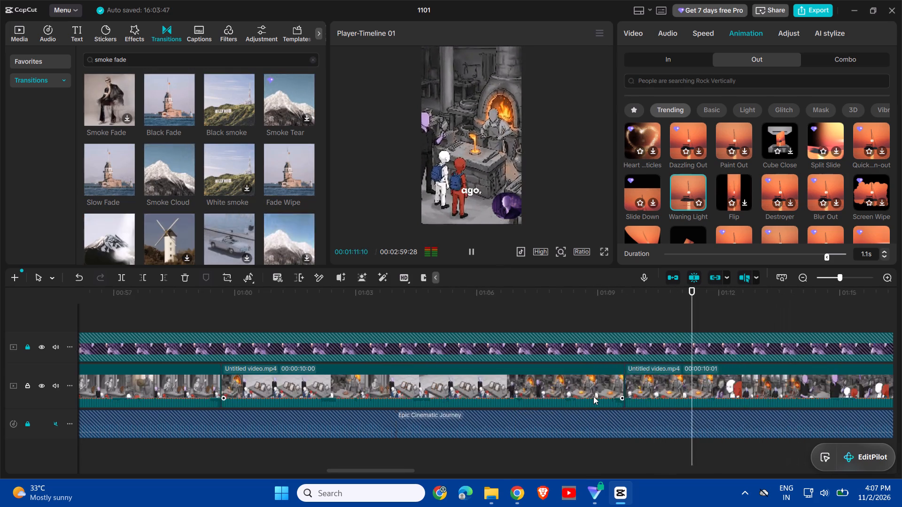
pyautogui.hscroll(-3, 593, 396)
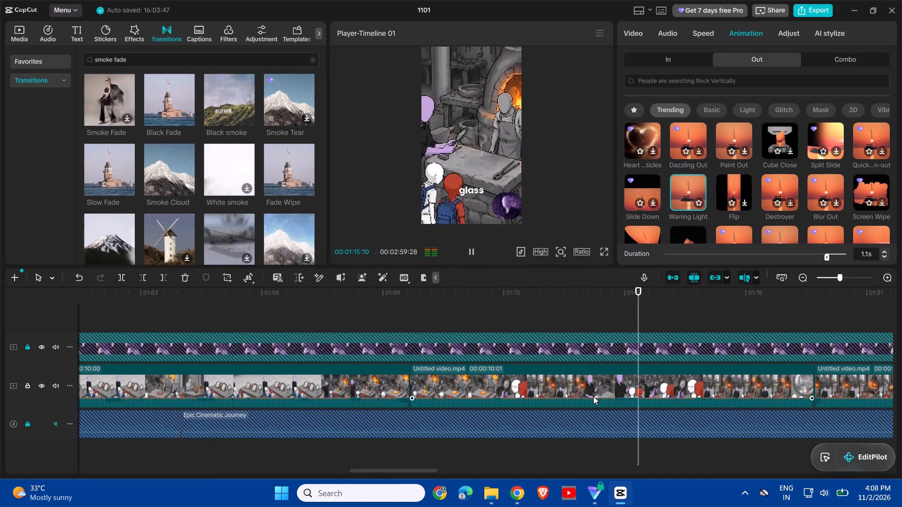
pyautogui.hscroll(-1, 593, 396)
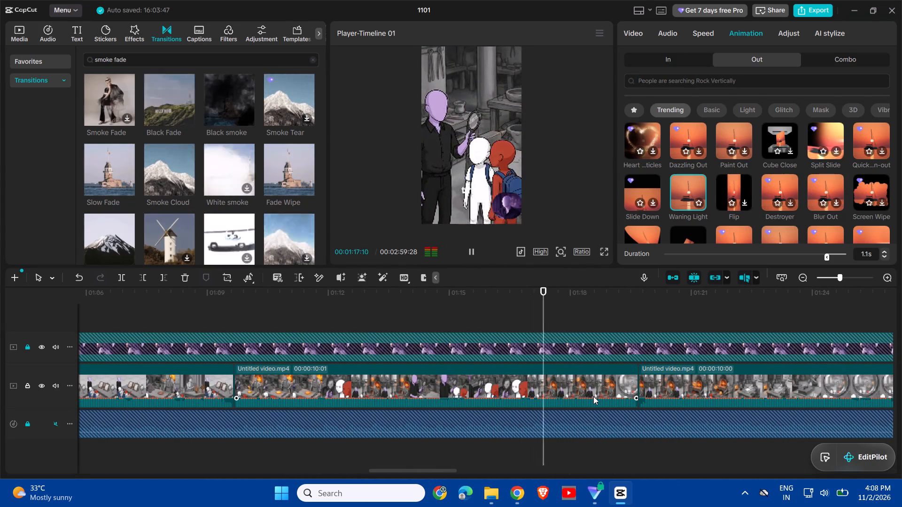
pyautogui.hscroll(-1, 593, 396)
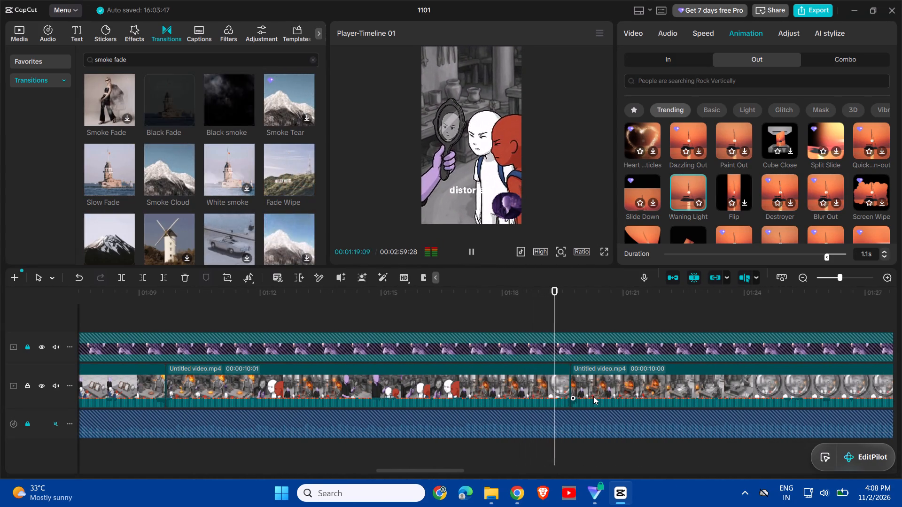
pyautogui.hscroll(-1, 593, 396)
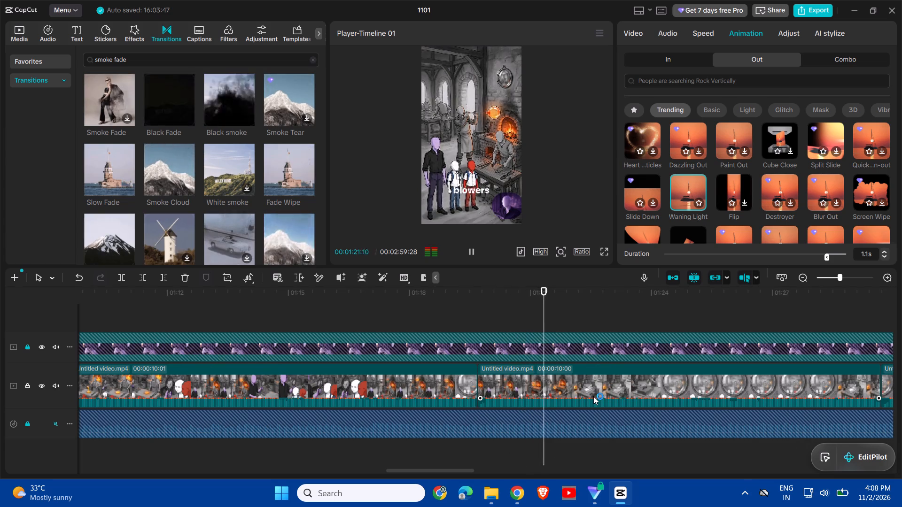
pyautogui.press('space')
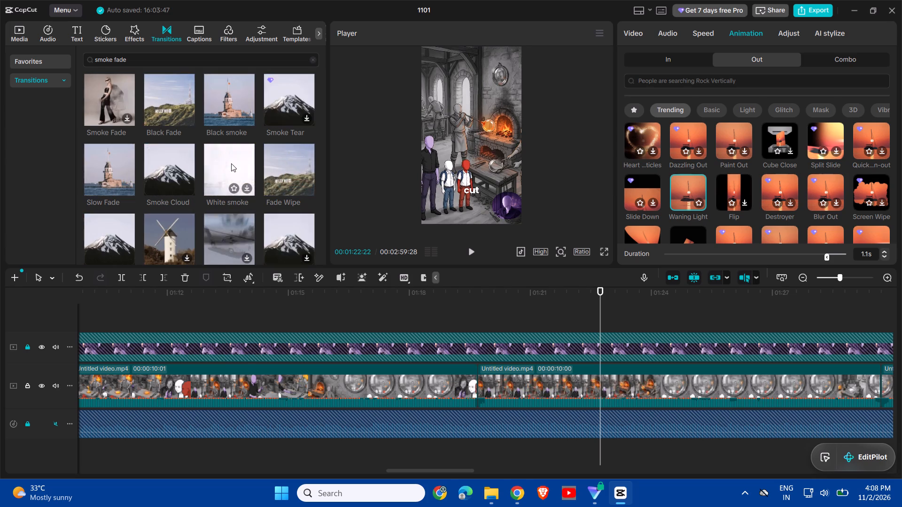
# Find the Cartoon Love transition among the smoke fade results, add it at the cut near 1:20 and play it back.
pyautogui.scroll(-1, 231, 163)
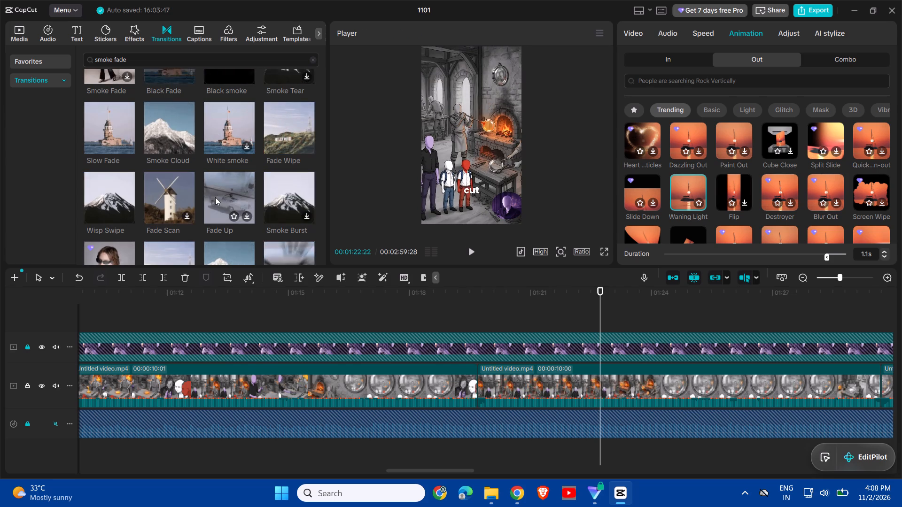
pyautogui.scroll(-1, 243, 195)
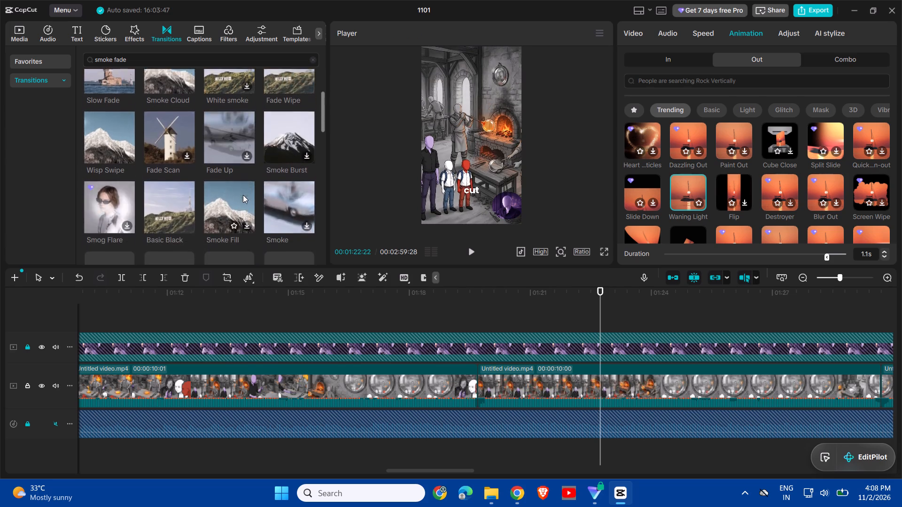
pyautogui.scroll(-1, 243, 195)
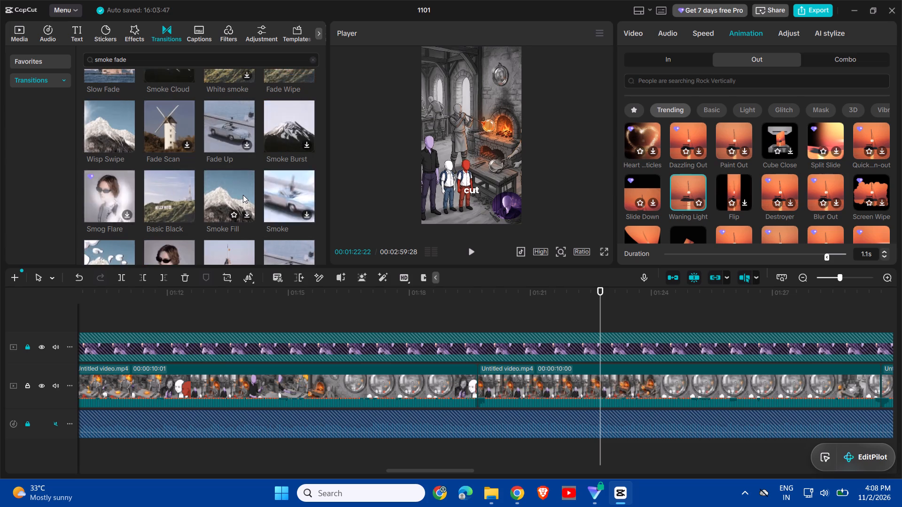
pyautogui.scroll(-1, 243, 195)
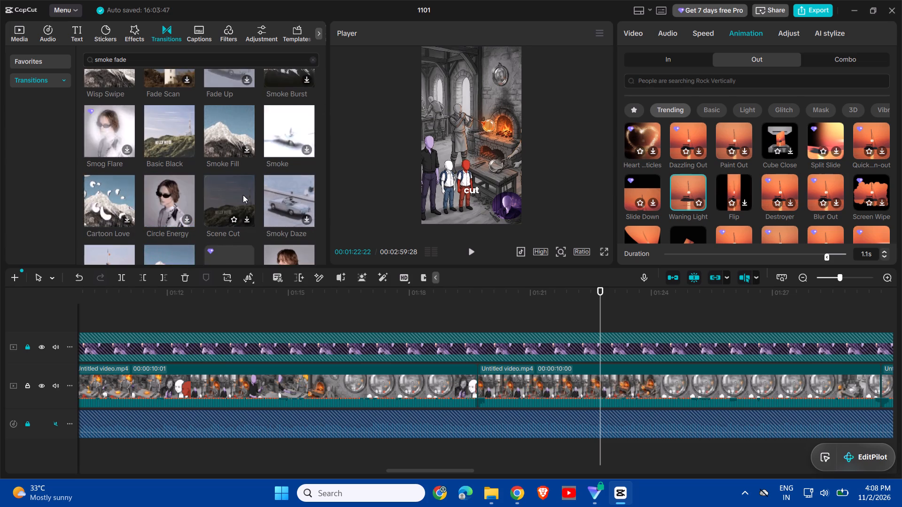
pyautogui.scroll(-1, 243, 195)
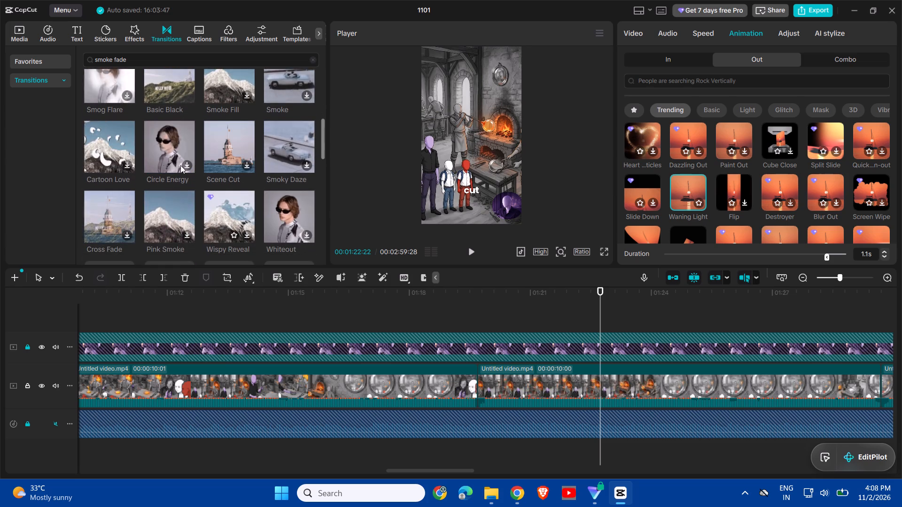
pyautogui.moveTo(107, 139); pyautogui.dragTo(451, 412)
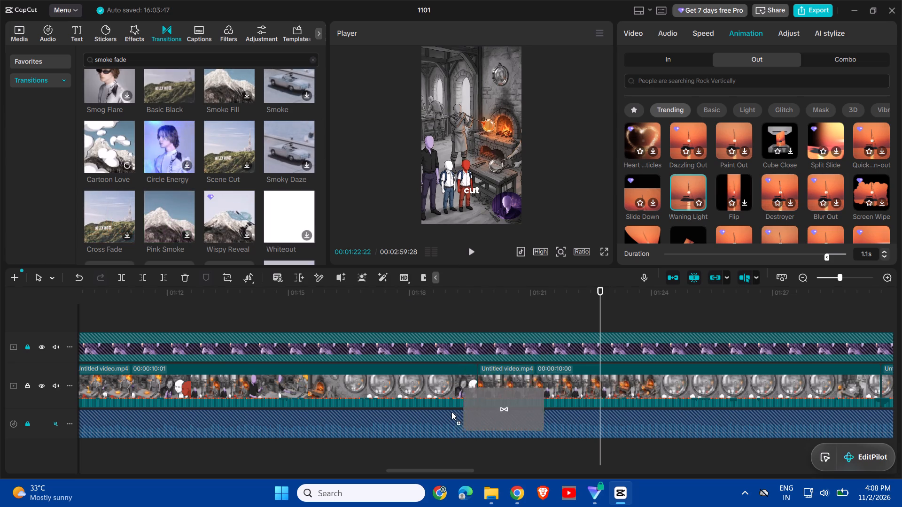
pyautogui.moveTo(451, 412); pyautogui.dragTo(446, 384)
pyautogui.moveTo(436, 382); pyautogui.dragTo(444, 382)
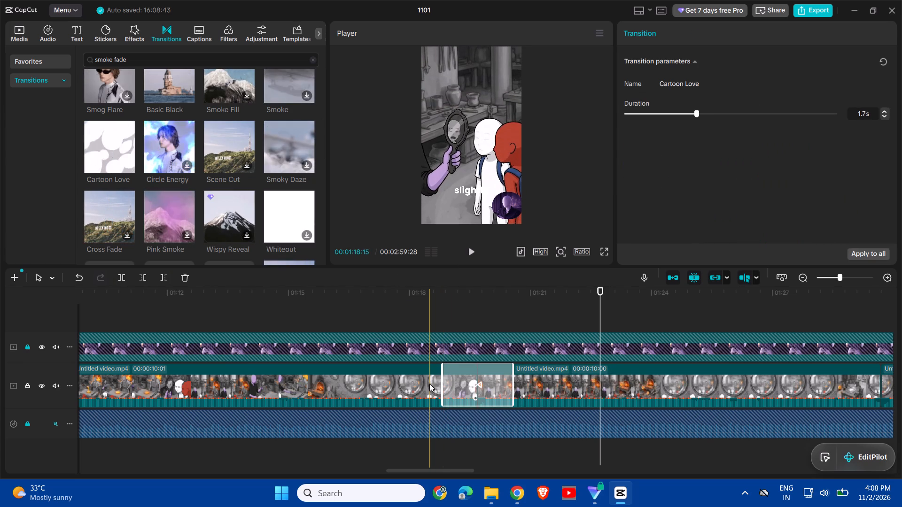
pyautogui.press('space')
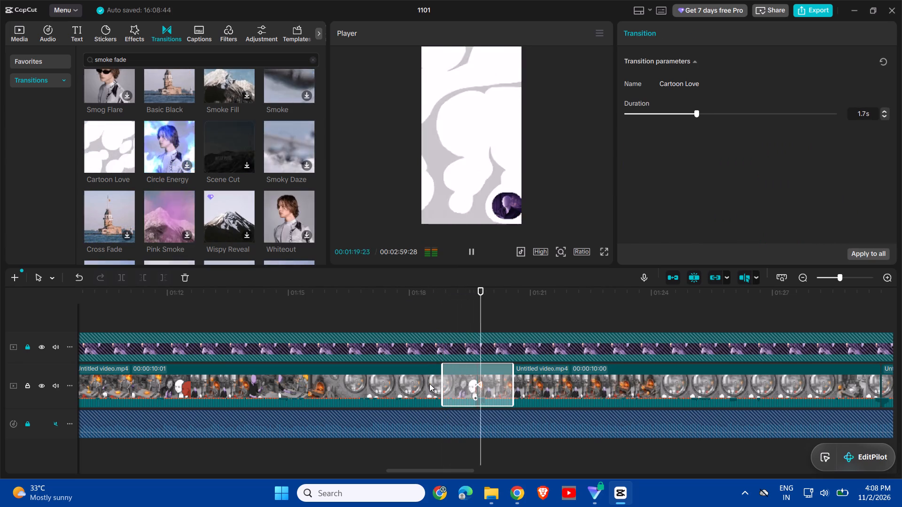
# Play on to about 1:41, reviewing the clips and the cuts near 1:30 and 1:40.
pyautogui.hscroll(-1, 429, 384)
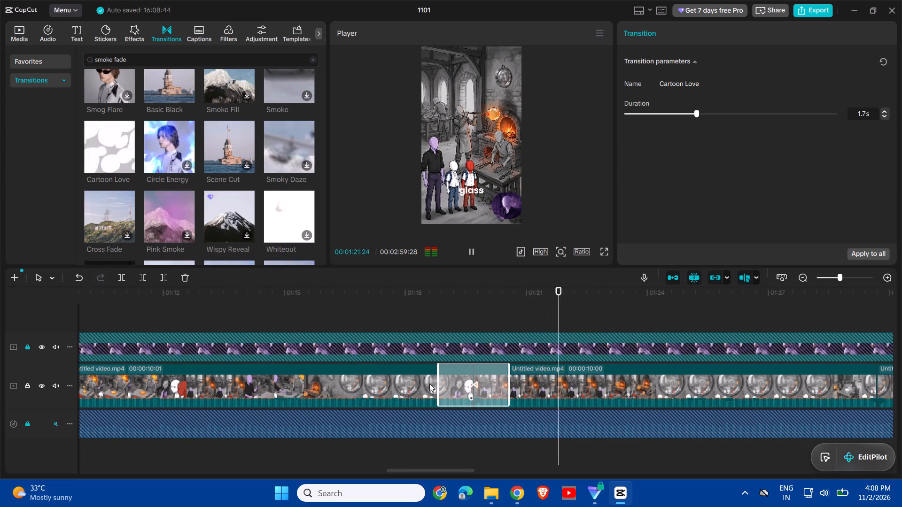
pyautogui.hscroll(-2, 429, 384)
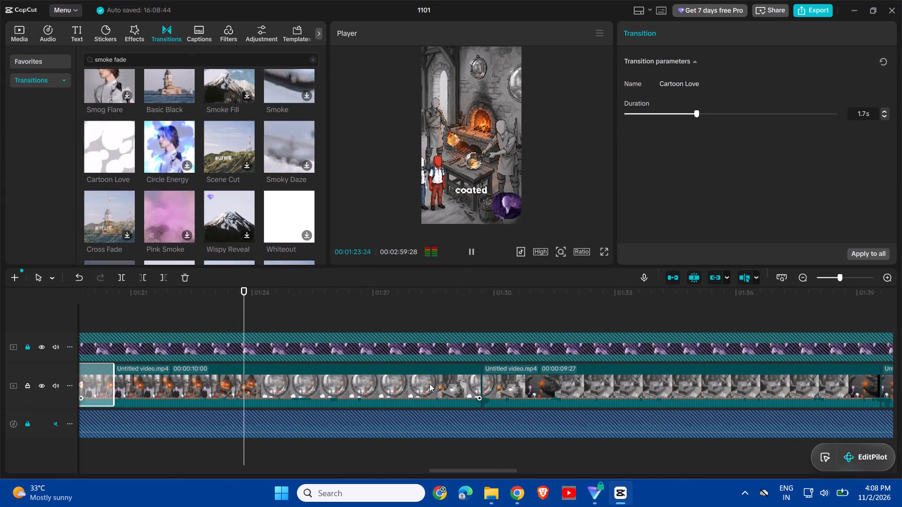
pyautogui.hscroll(-1, 429, 384)
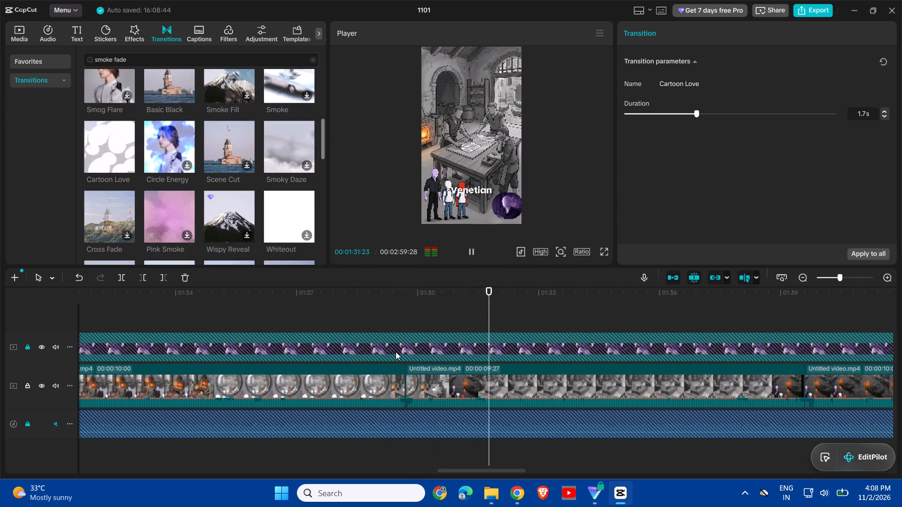
pyautogui.hscroll(-2, 396, 352)
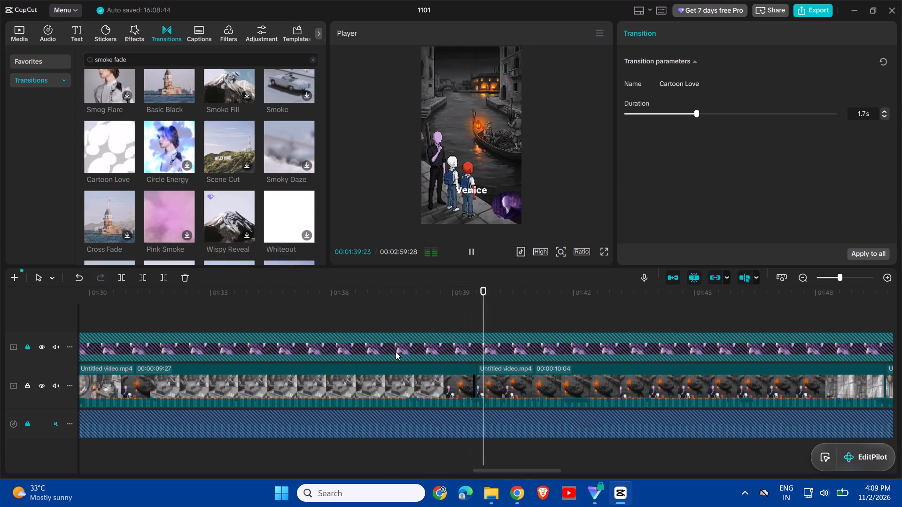
pyautogui.press('space')
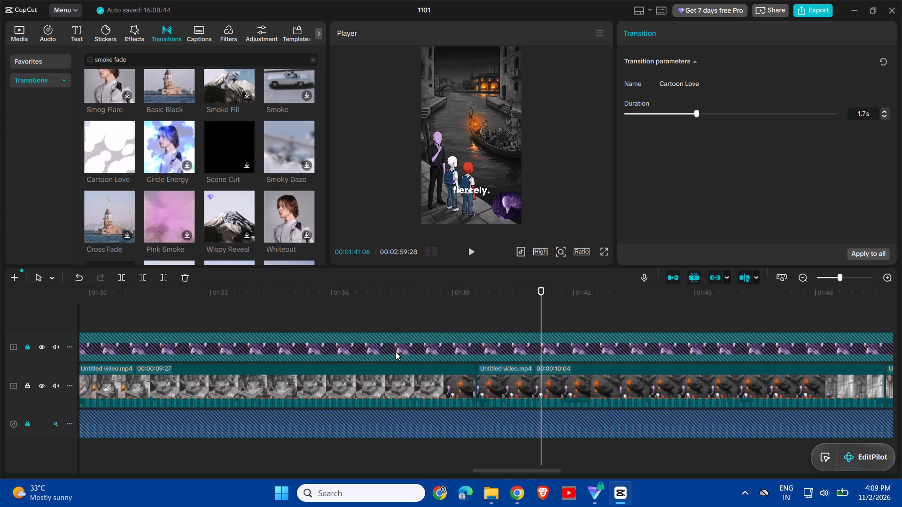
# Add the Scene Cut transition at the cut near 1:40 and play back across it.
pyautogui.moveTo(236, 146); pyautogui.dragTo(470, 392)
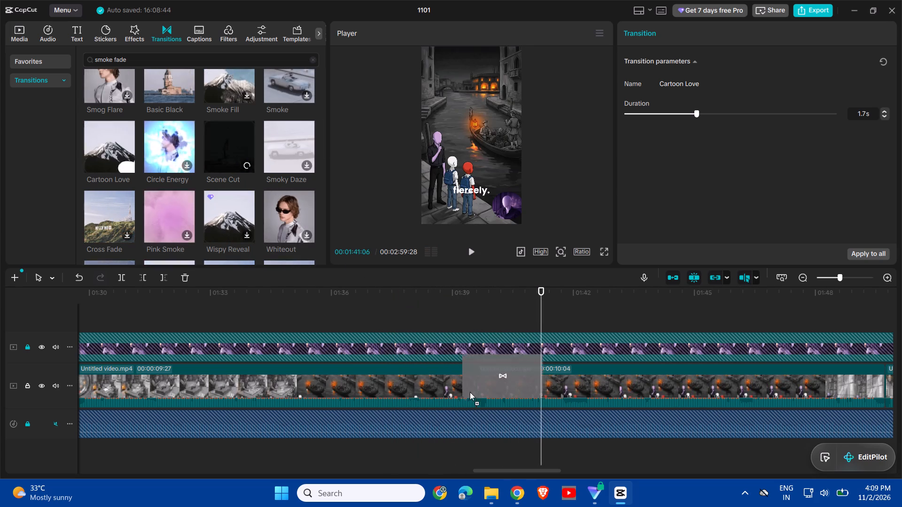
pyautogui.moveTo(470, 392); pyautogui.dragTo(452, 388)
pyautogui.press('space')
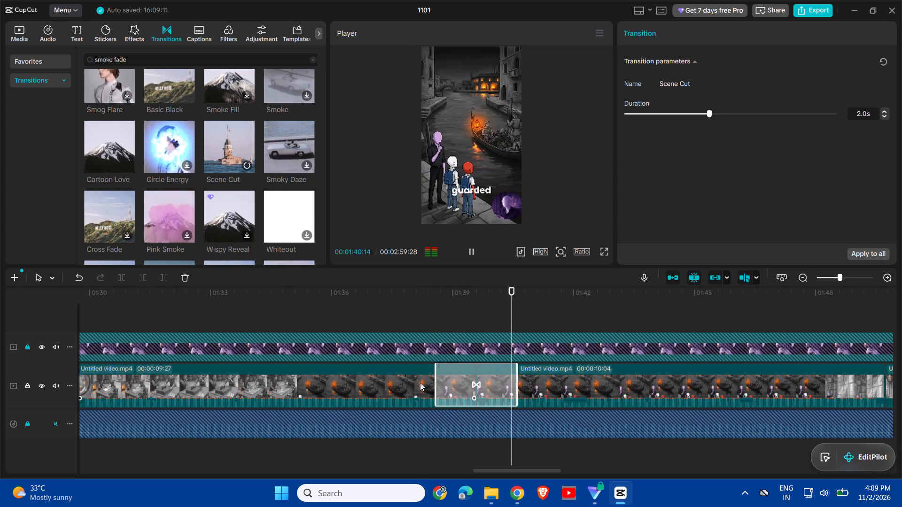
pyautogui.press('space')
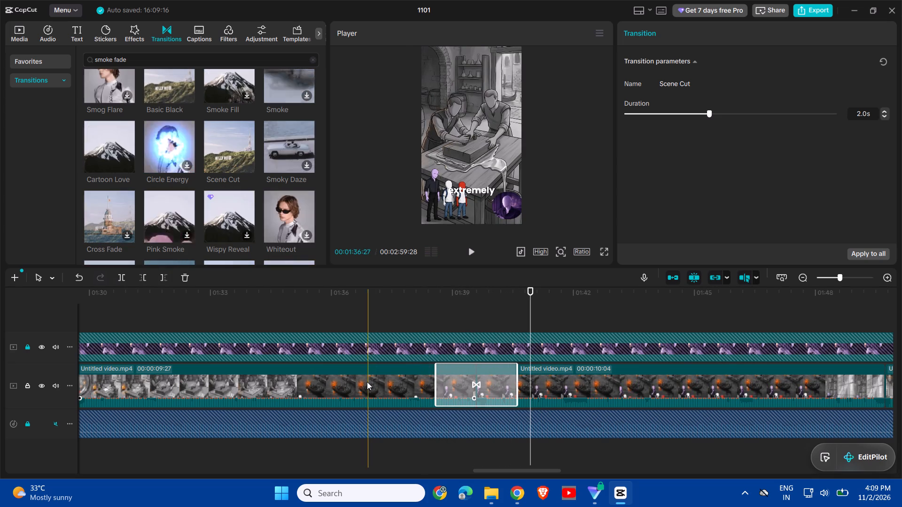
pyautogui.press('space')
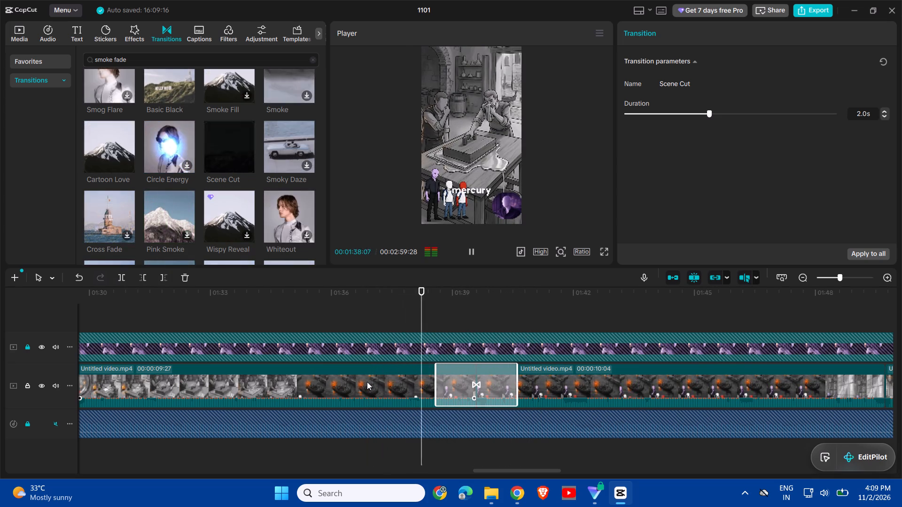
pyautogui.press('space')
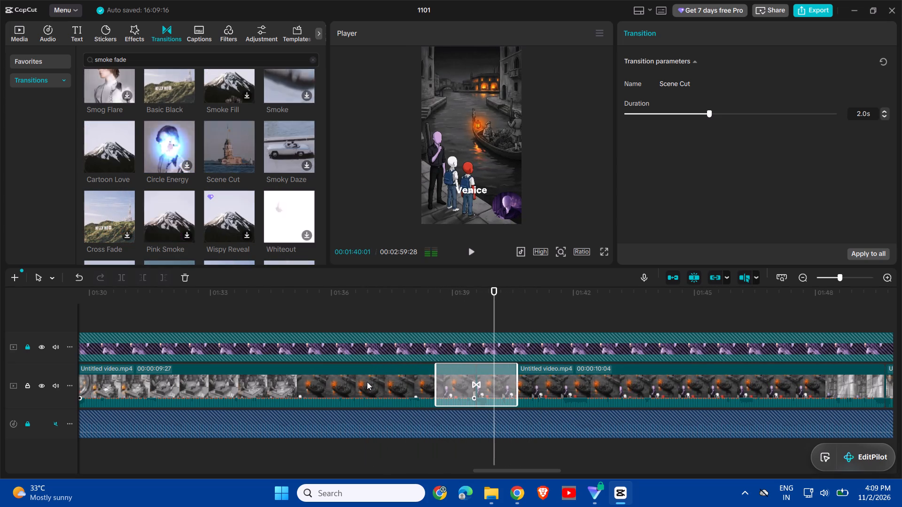
# Replace the transition at the cut near 1:40 with Cross Fade and play back across it.
pyautogui.scroll(-1, 288, 154)
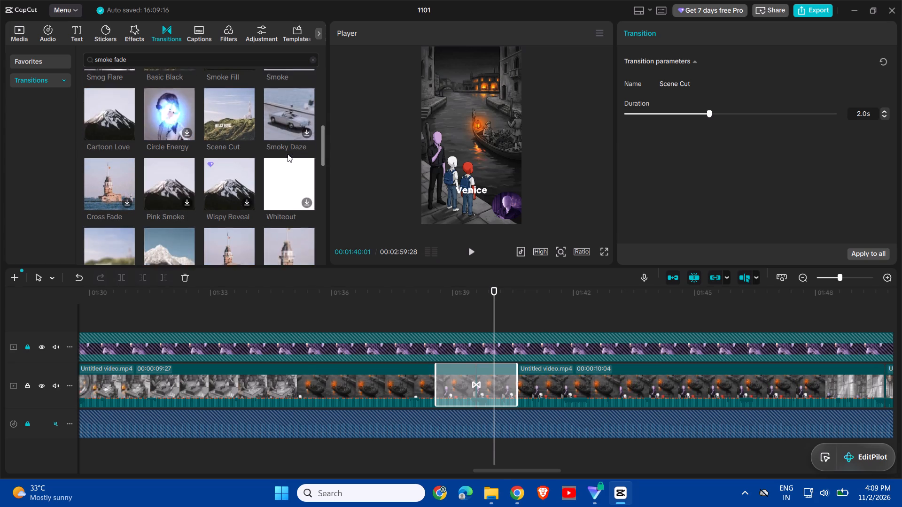
pyautogui.scroll(-1, 288, 154)
pyautogui.moveTo(101, 161); pyautogui.dragTo(447, 387)
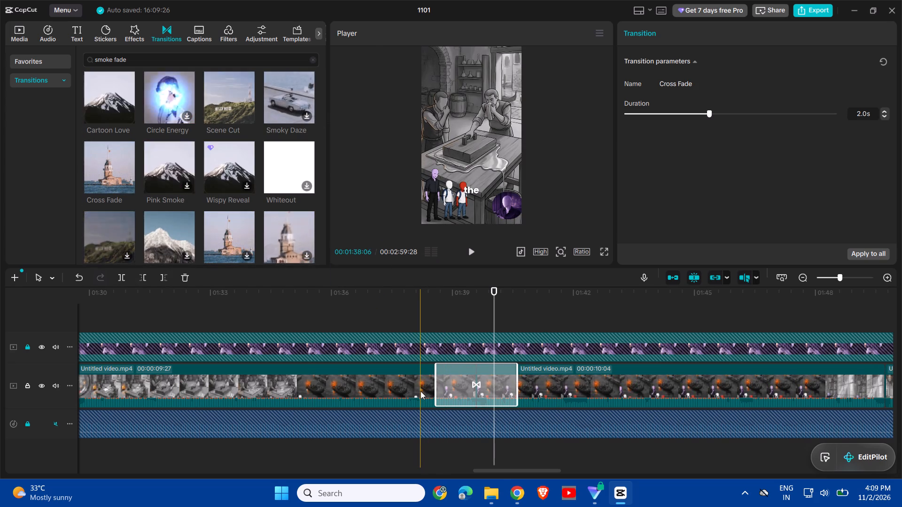
pyautogui.press('space')
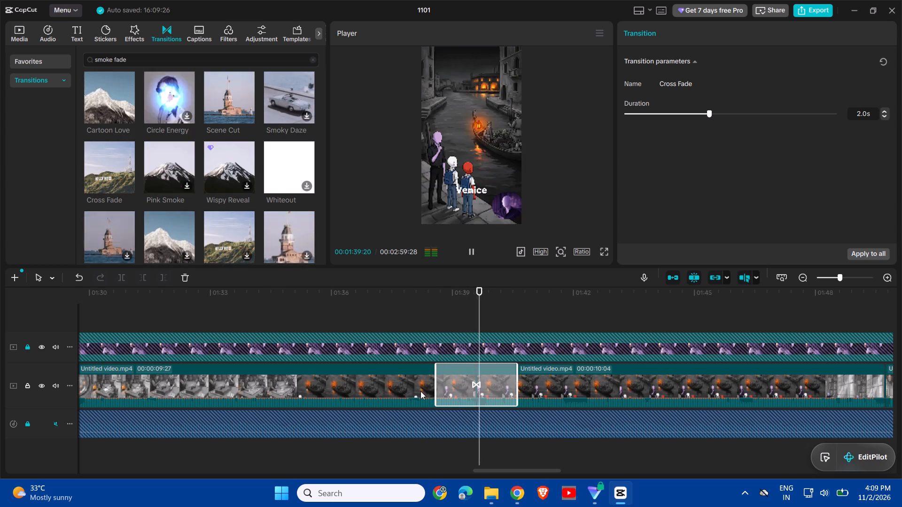
pyautogui.press('space')
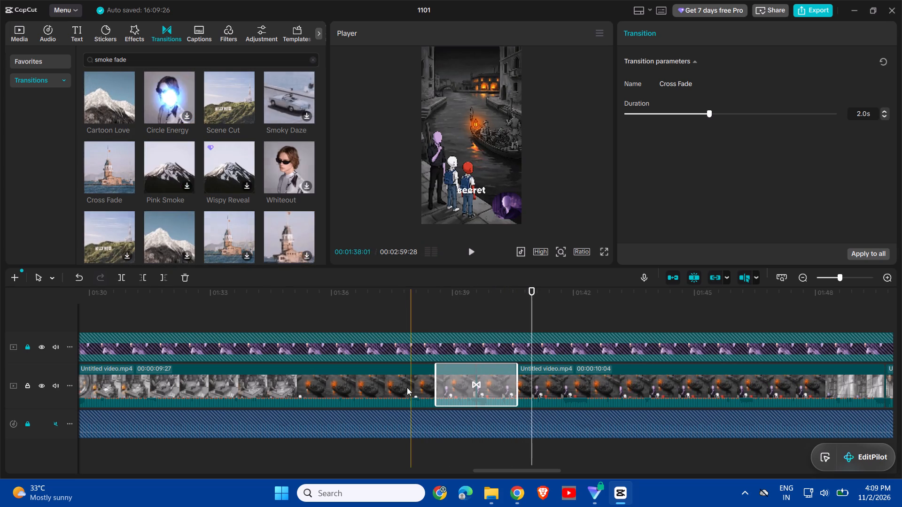
pyautogui.press('space')
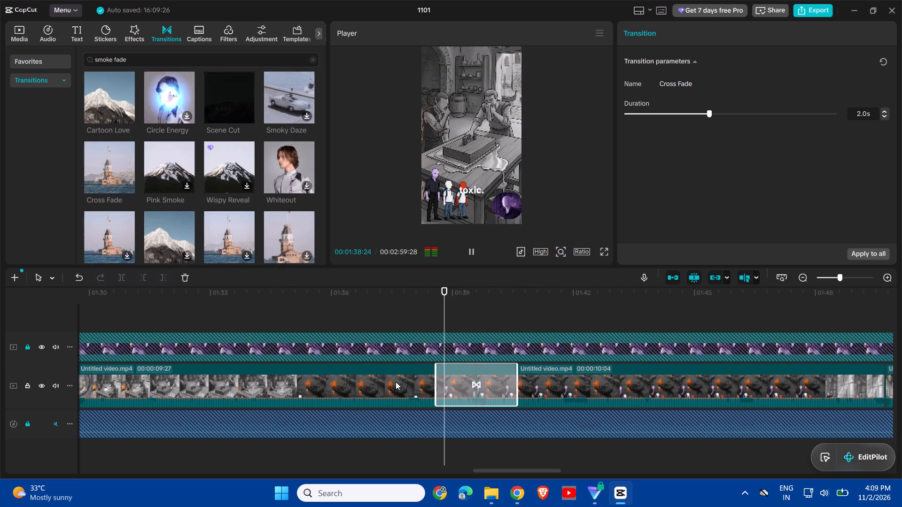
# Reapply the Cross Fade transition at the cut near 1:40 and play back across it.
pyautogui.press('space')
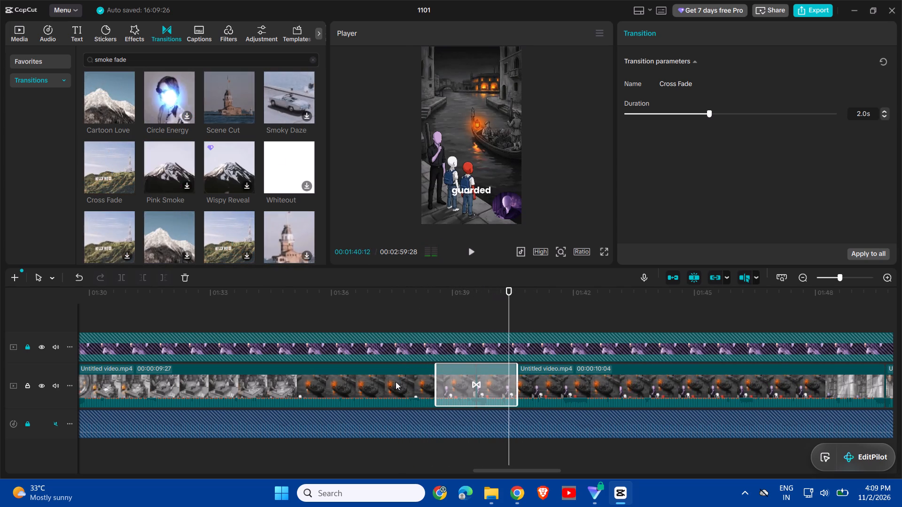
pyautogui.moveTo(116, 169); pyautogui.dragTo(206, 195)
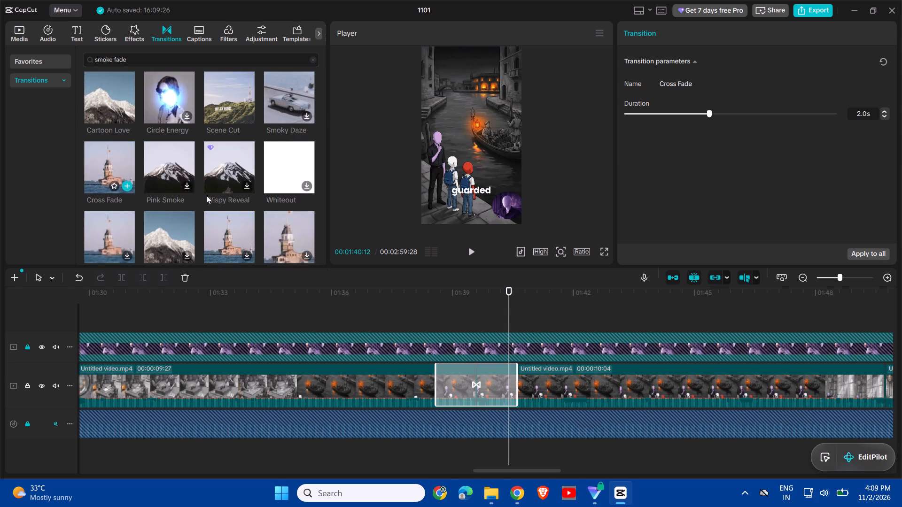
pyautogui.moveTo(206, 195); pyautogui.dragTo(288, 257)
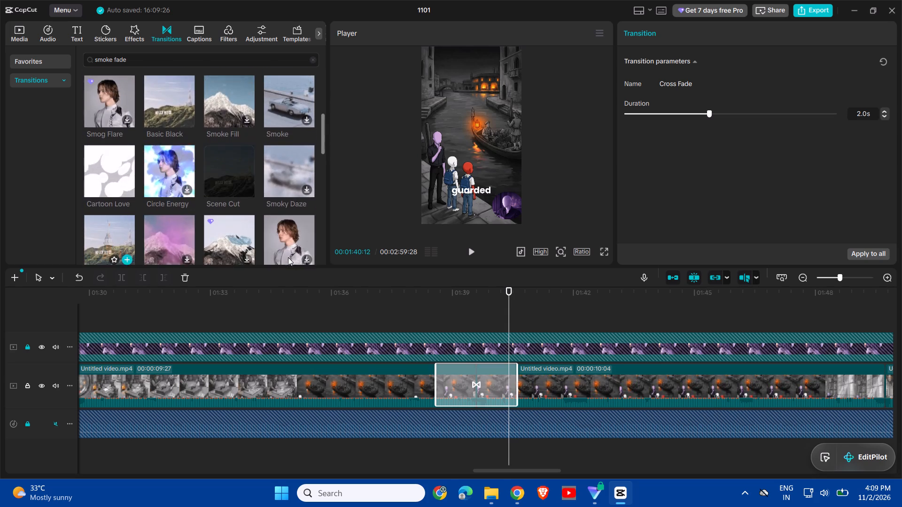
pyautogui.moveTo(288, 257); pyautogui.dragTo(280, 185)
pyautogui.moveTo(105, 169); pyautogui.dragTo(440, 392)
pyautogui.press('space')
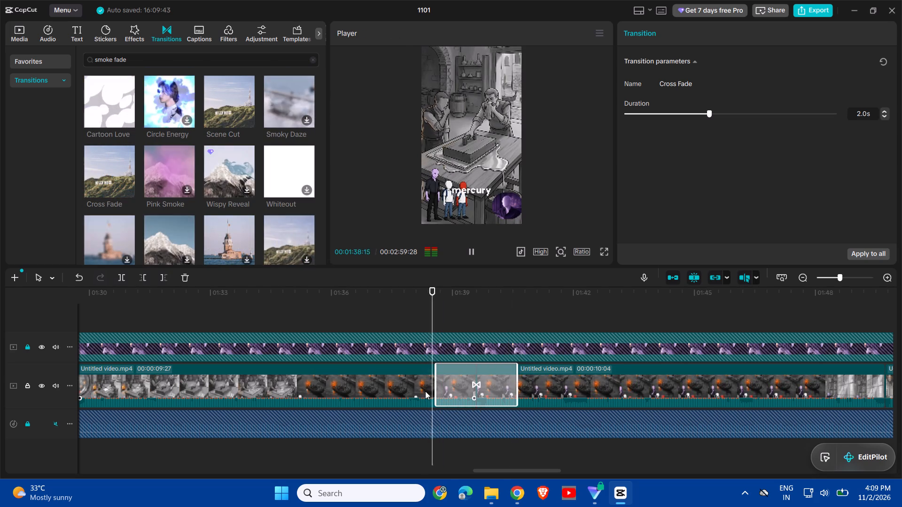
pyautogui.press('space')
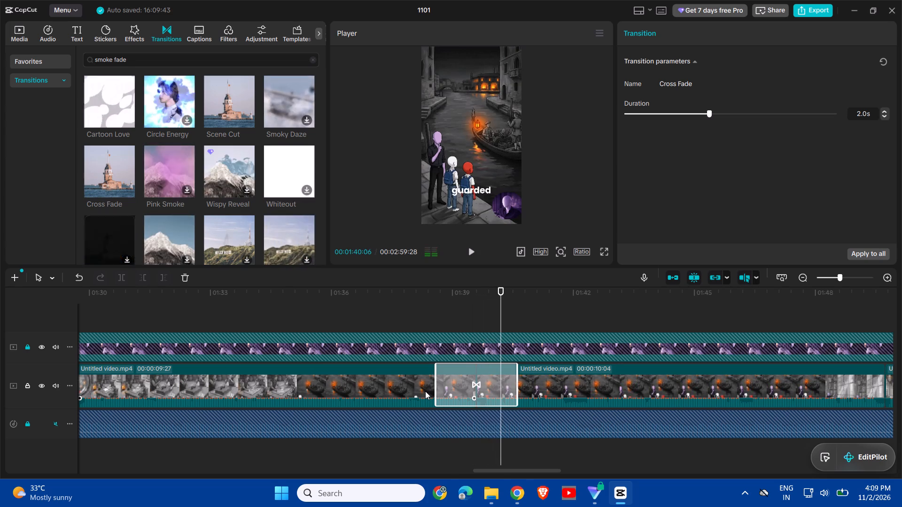
# Delete the Cross Fade transition at the cut near 1:40.
pyautogui.click(455, 389)
pyautogui.press('Delete')
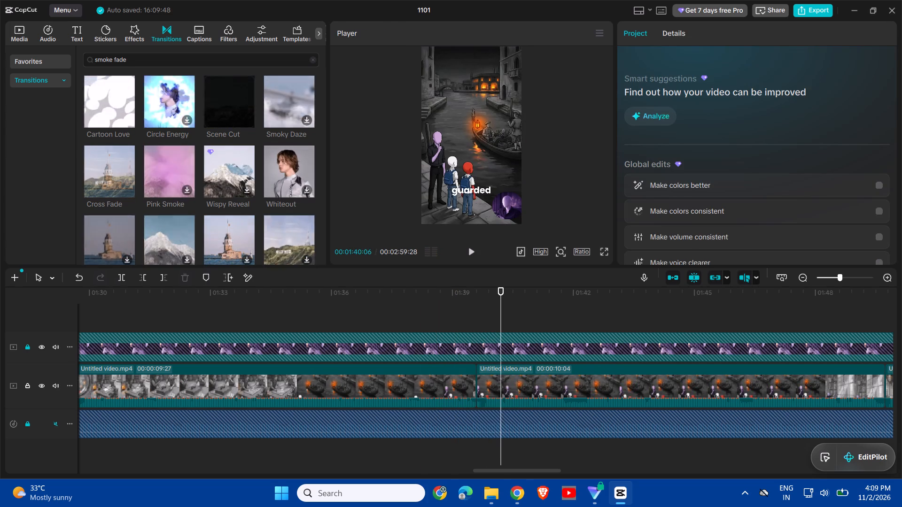
# Search the transitions for "cartoon" and browse the results for a replacement at the cut near 1:40.
pyautogui.tripleClick(131, 61)
pyautogui.write('cartoon')
pyautogui.press('Return')
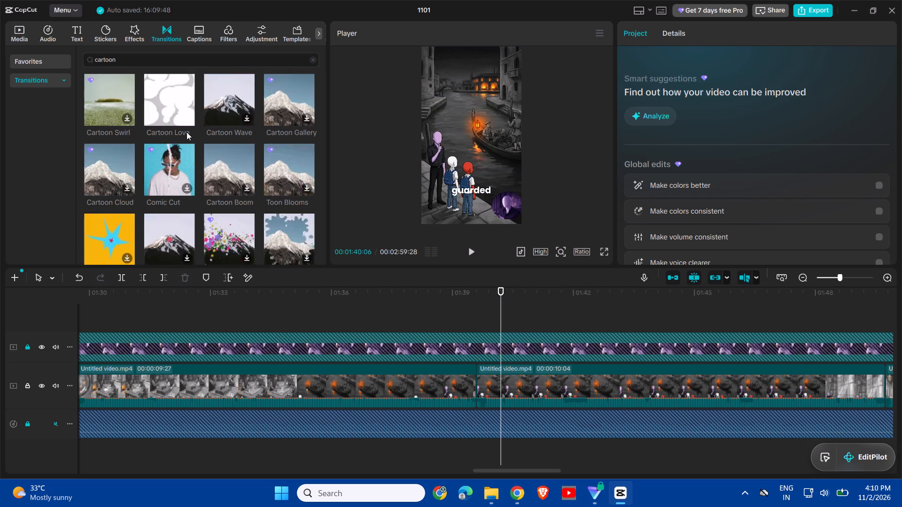
pyautogui.scroll(-1, 230, 142)
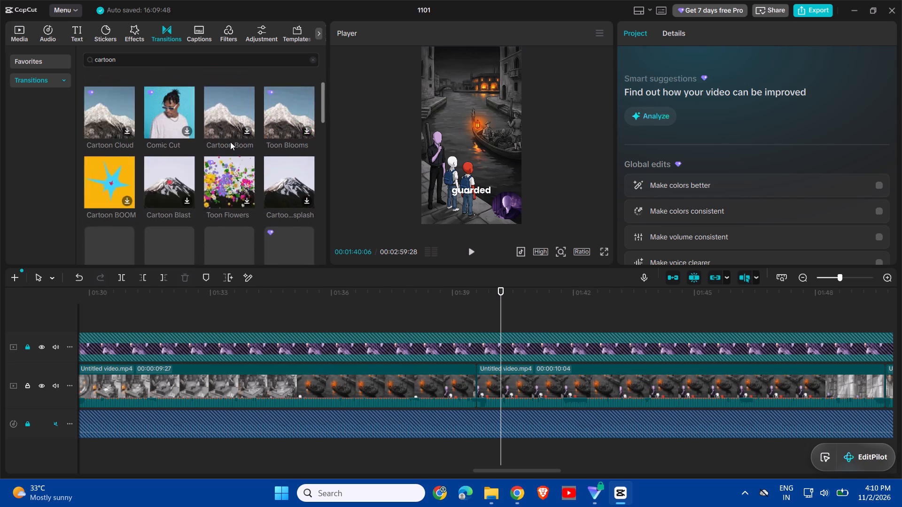
pyautogui.scroll(-1, 230, 142)
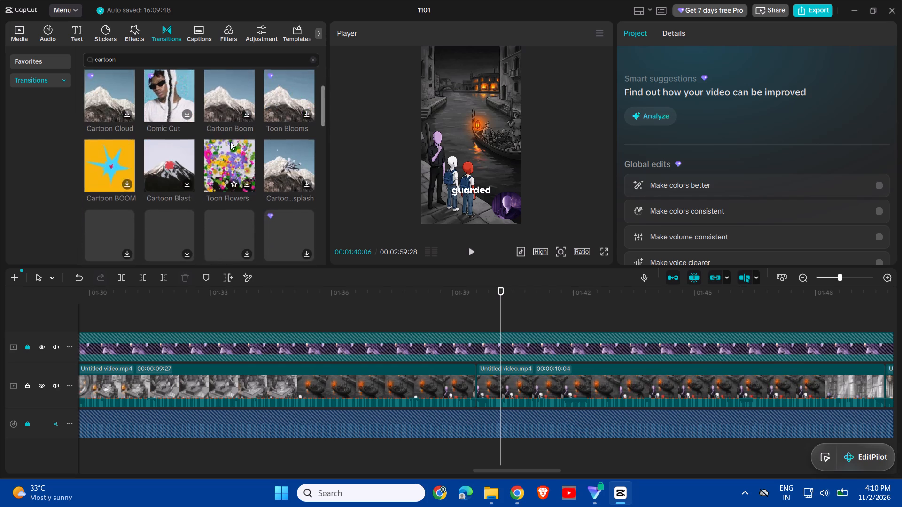
pyautogui.scroll(-1, 230, 142)
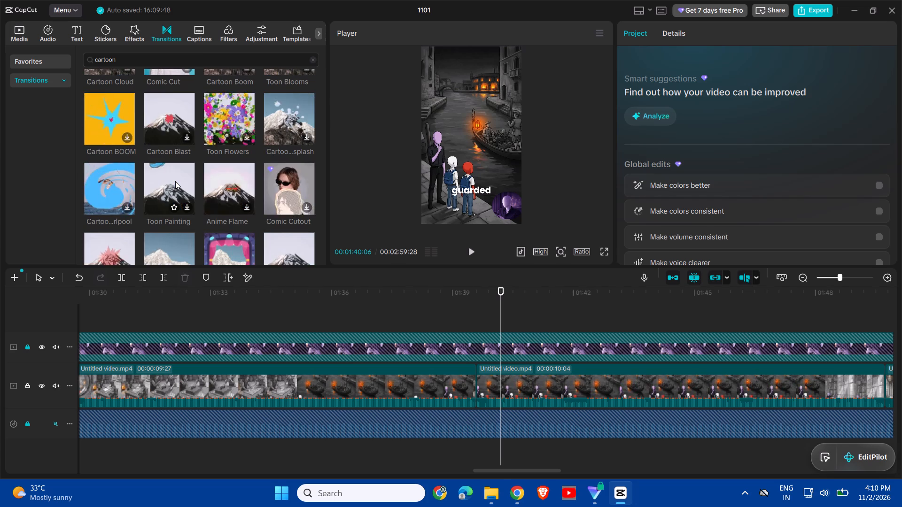
pyautogui.scroll(-1, 175, 181)
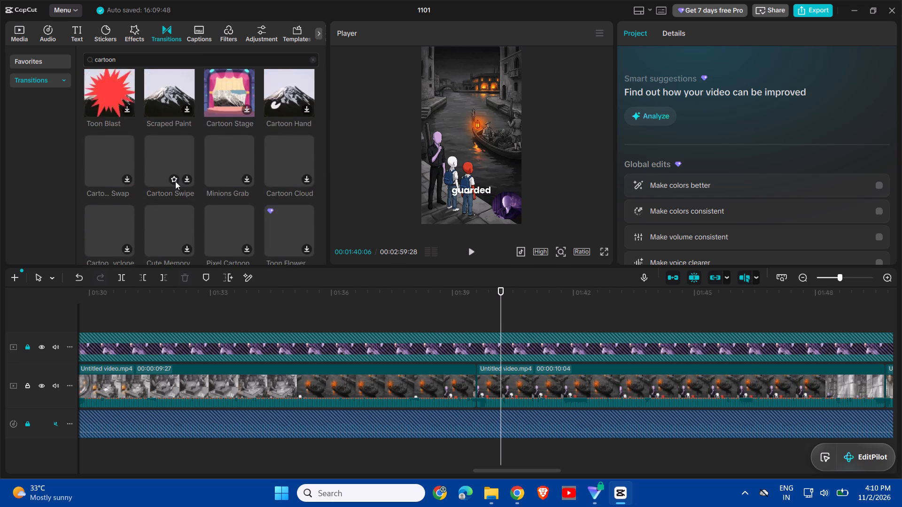
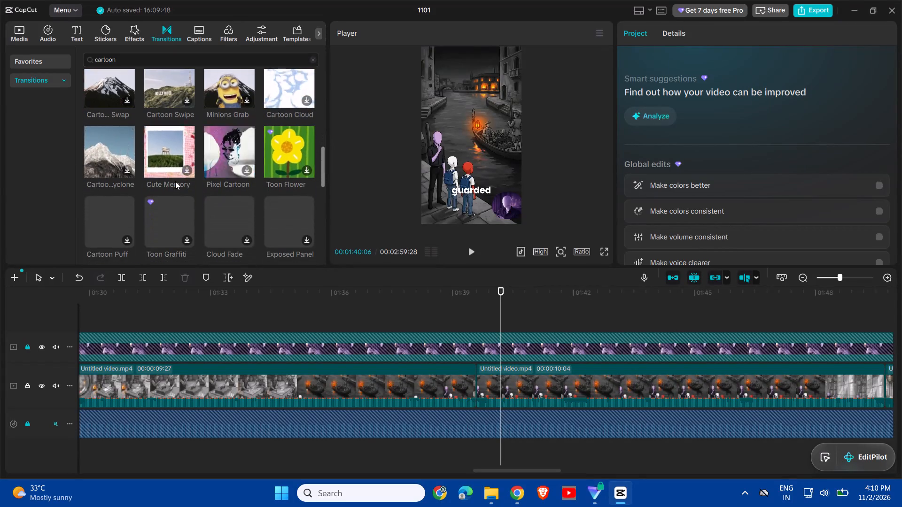
# Browse further through the "cartoon" transition results and play back across the bare cut near 1:40.
pyautogui.scroll(-1, 175, 181)
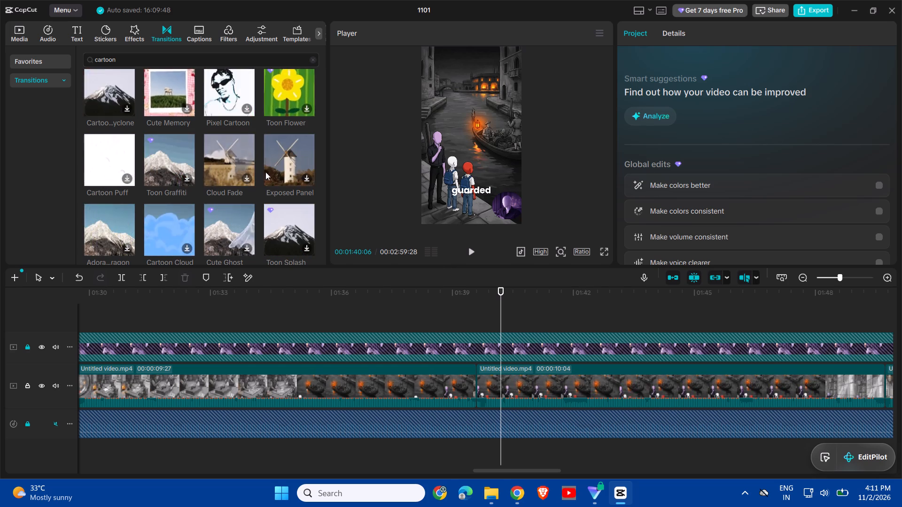
pyautogui.scroll(-1, 269, 171)
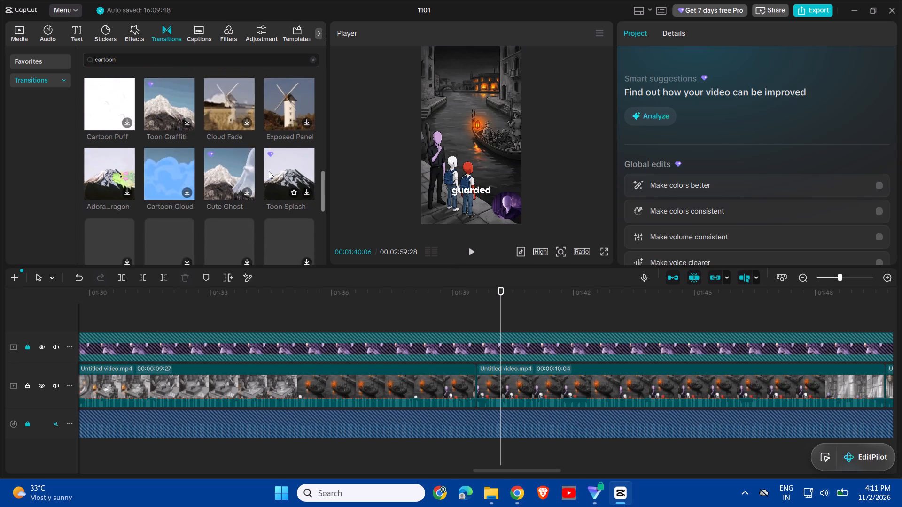
pyautogui.scroll(-2, 269, 171)
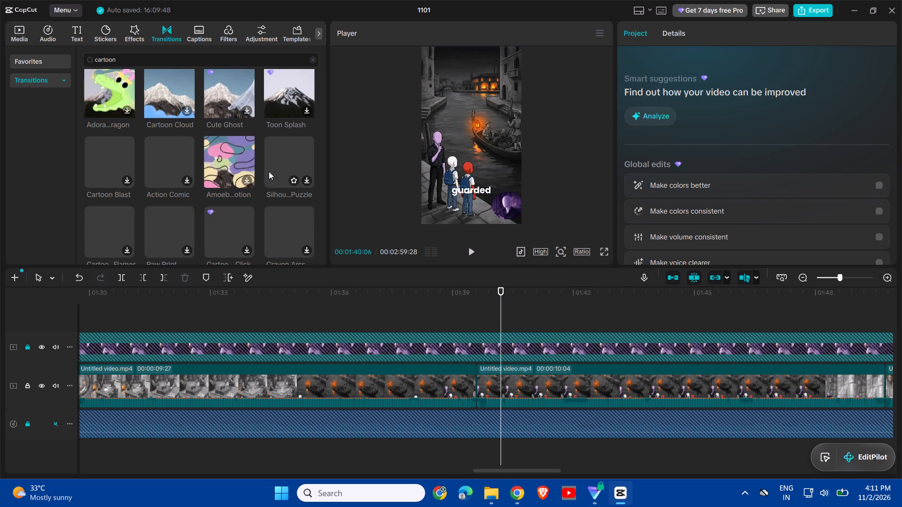
pyautogui.scroll(-1, 269, 171)
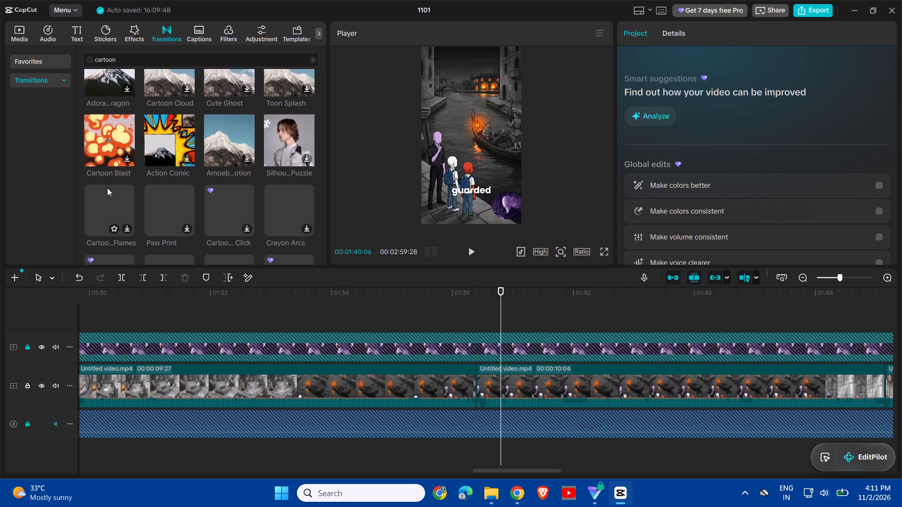
pyautogui.scroll(-1, 118, 213)
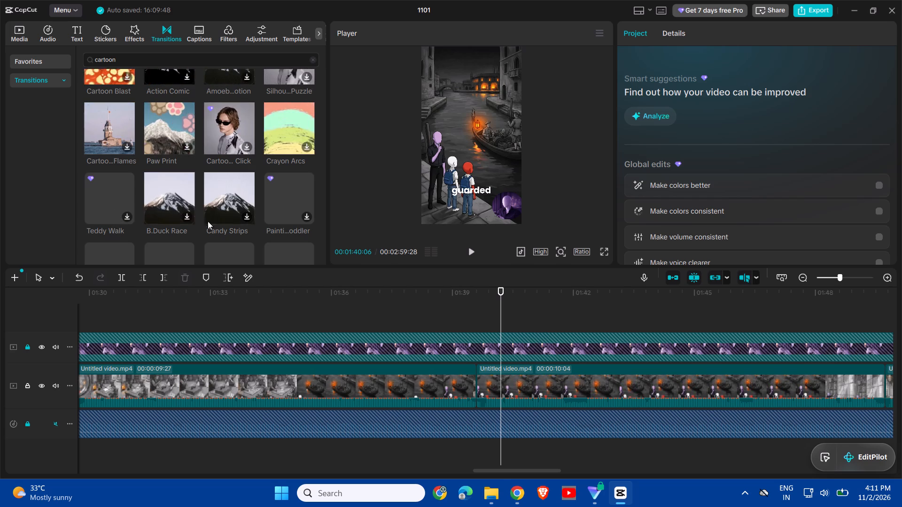
pyautogui.scroll(-1, 227, 223)
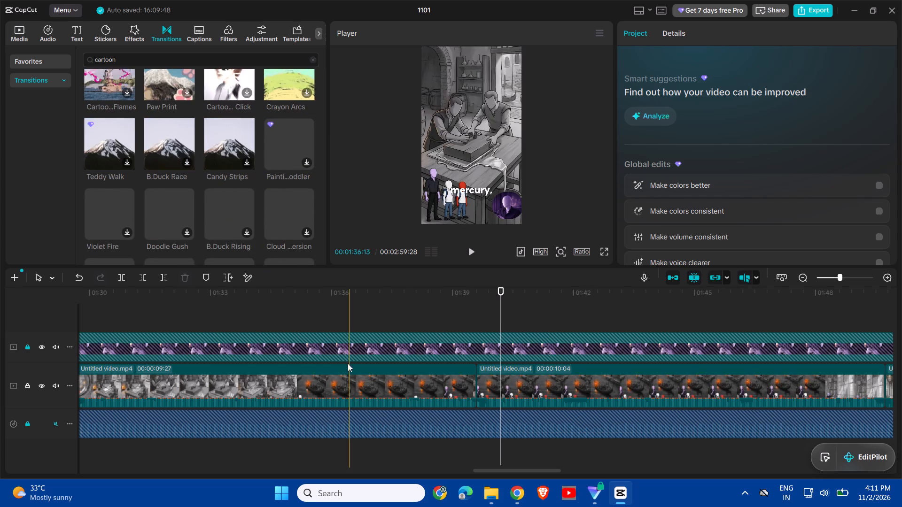
pyautogui.press('space')
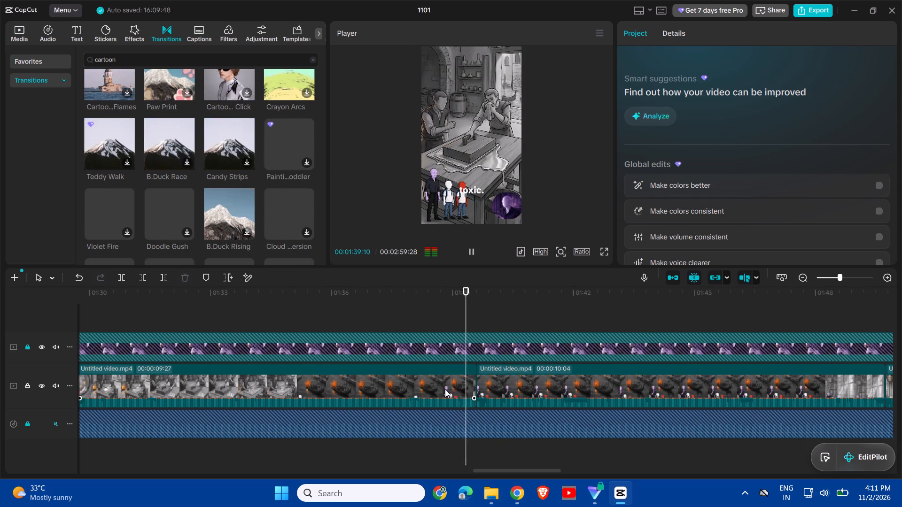
pyautogui.press('space')
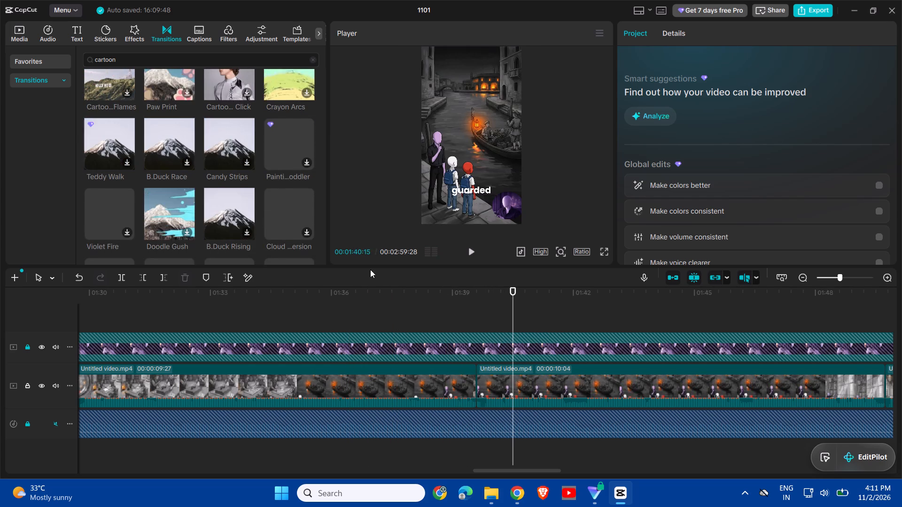
# Search the transitions for "smoke fade" and add the Black smoke transition to the cut near 1:40.
pyautogui.click(311, 61)
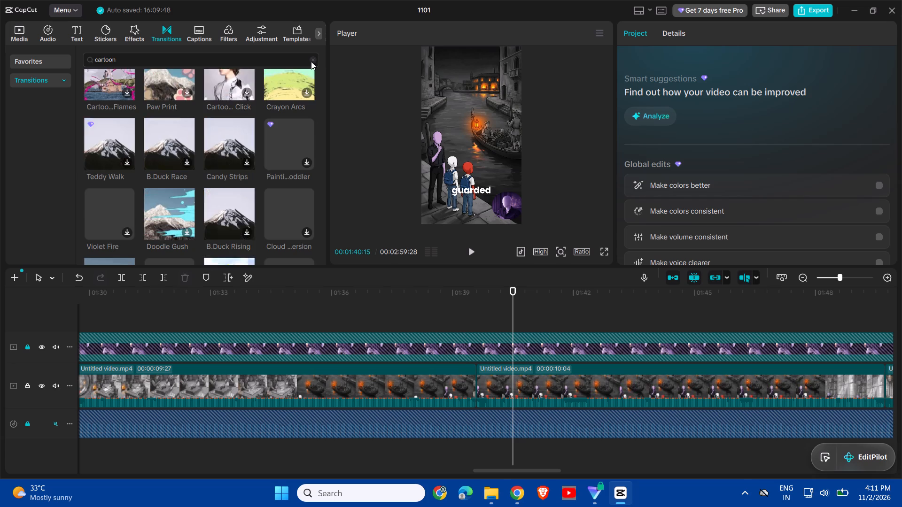
pyautogui.click(300, 60)
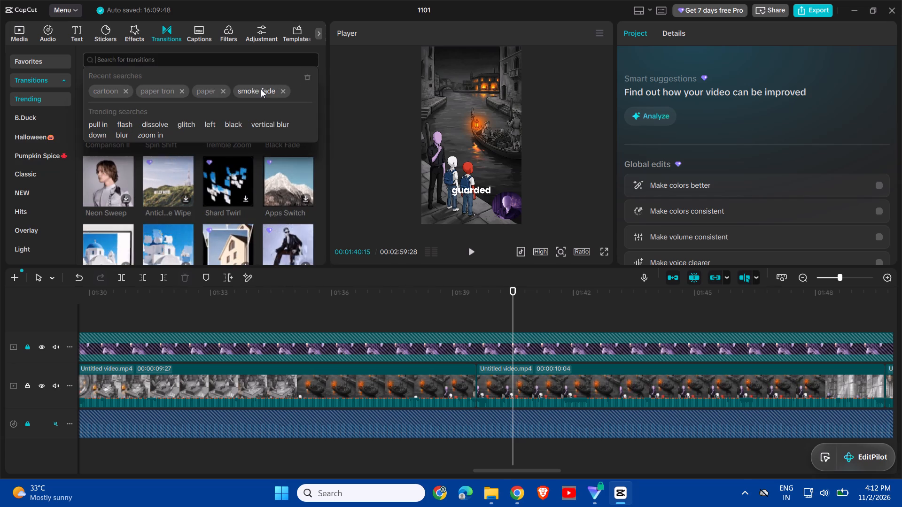
pyautogui.click(259, 90)
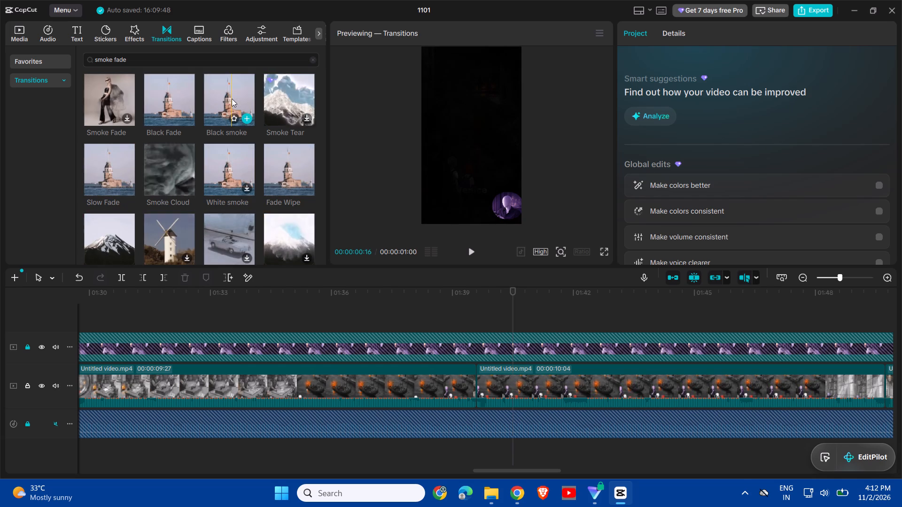
pyautogui.moveTo(232, 99); pyautogui.dragTo(464, 376)
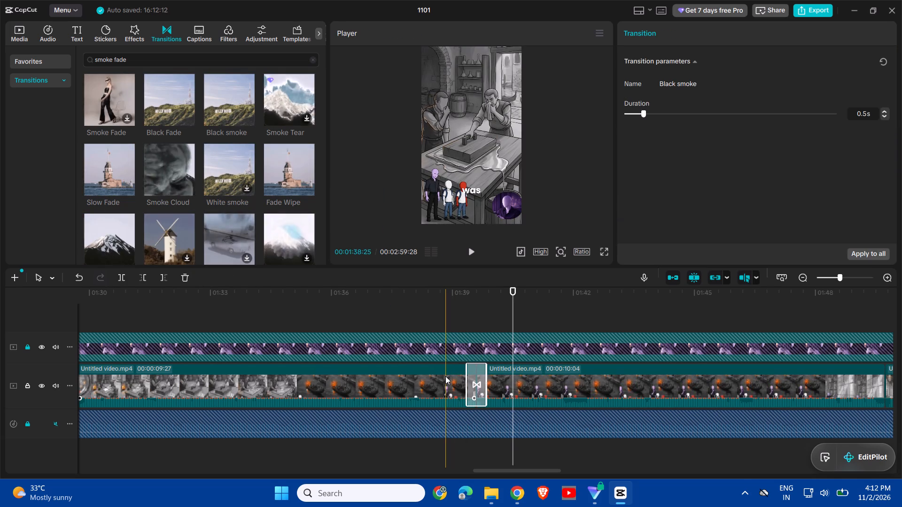
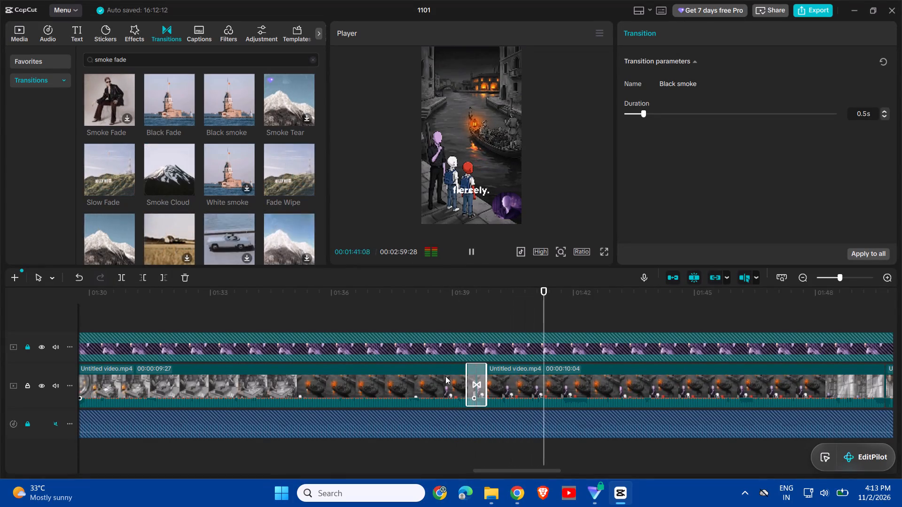
# Lengthen the Black smoke transition at the cut near 1:40 to 0.7 s and play it back.
pyautogui.moveTo(484, 374); pyautogui.dragTo(490, 373)
pyautogui.press('space')
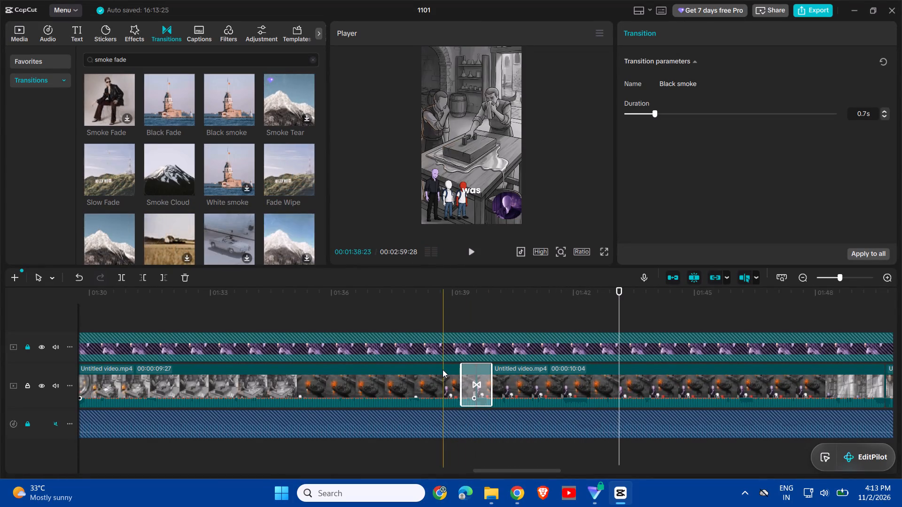
pyautogui.press('space')
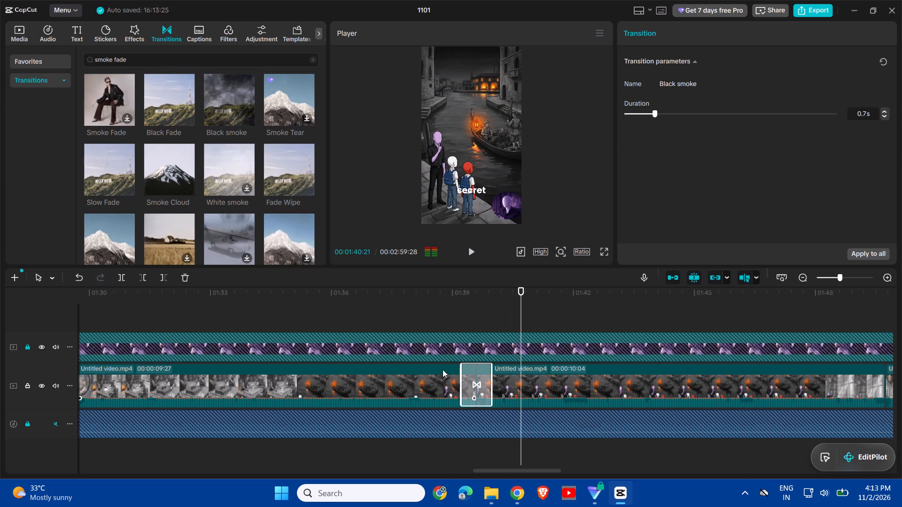
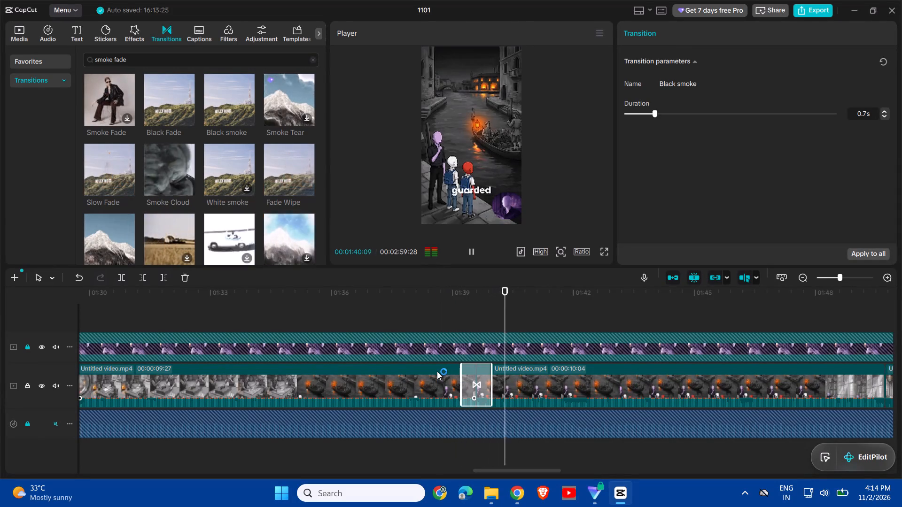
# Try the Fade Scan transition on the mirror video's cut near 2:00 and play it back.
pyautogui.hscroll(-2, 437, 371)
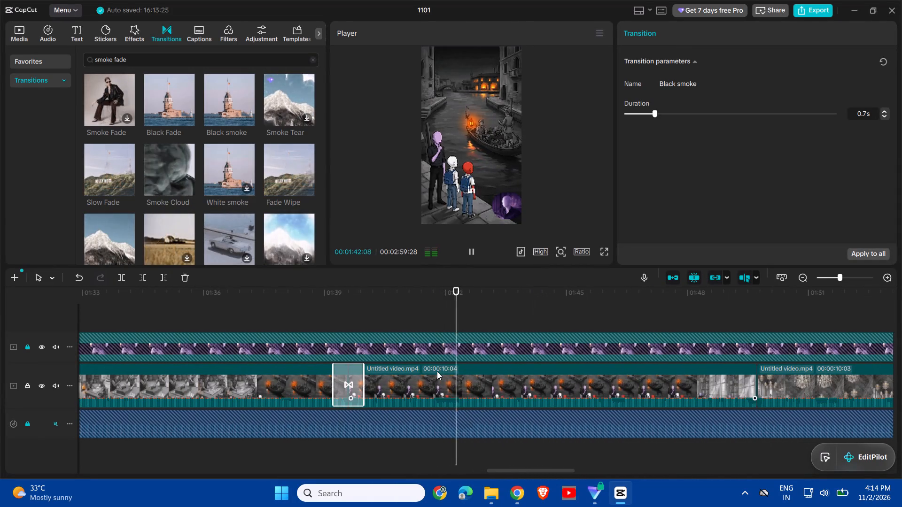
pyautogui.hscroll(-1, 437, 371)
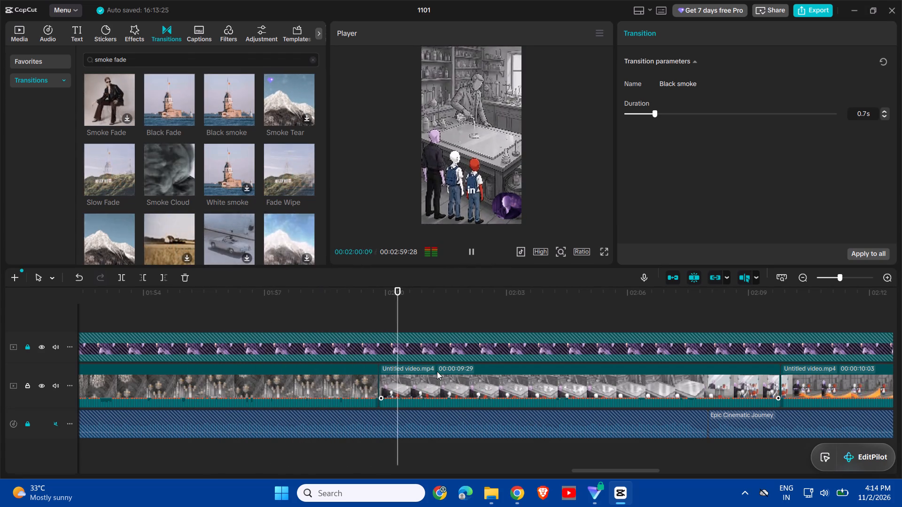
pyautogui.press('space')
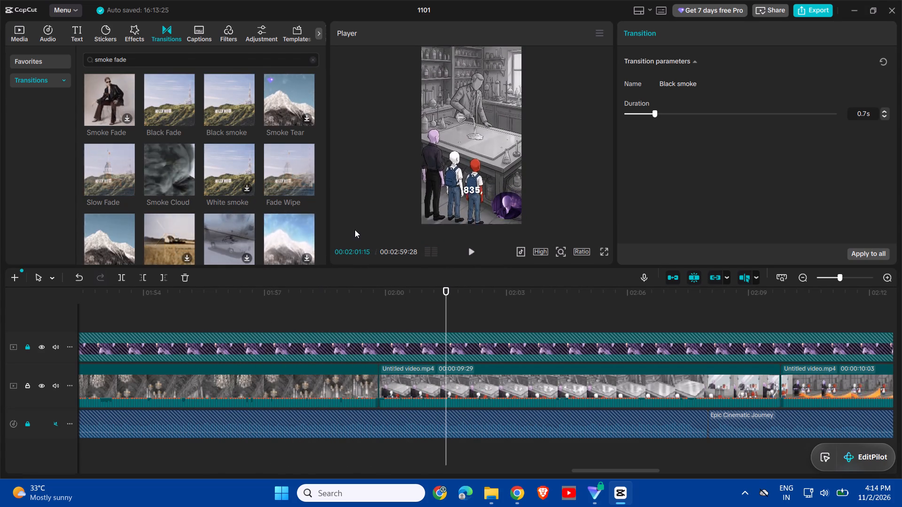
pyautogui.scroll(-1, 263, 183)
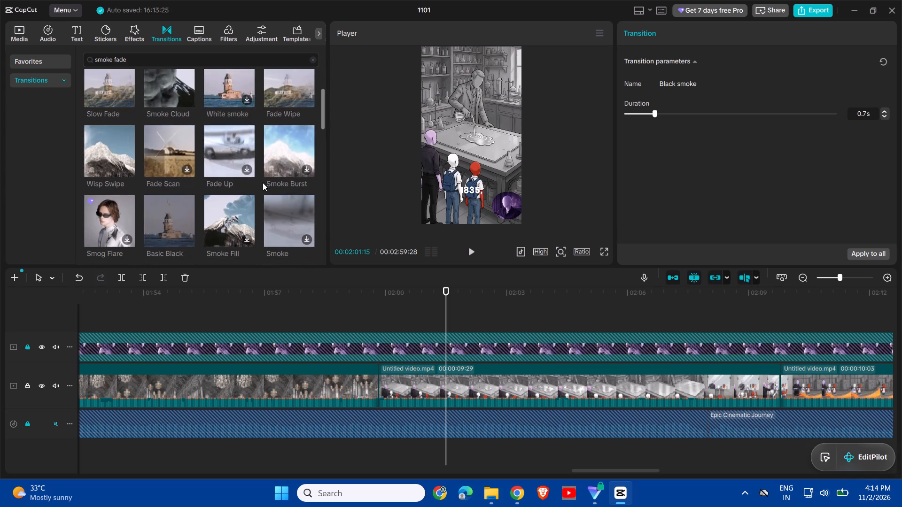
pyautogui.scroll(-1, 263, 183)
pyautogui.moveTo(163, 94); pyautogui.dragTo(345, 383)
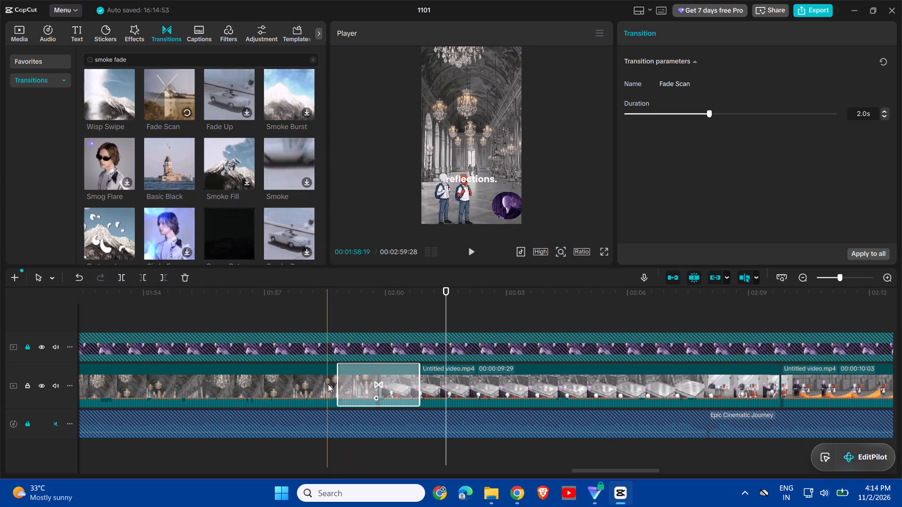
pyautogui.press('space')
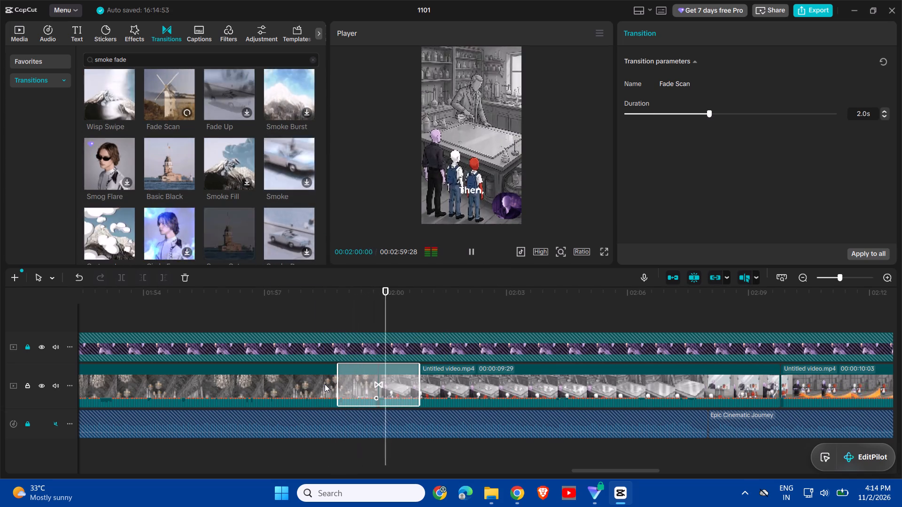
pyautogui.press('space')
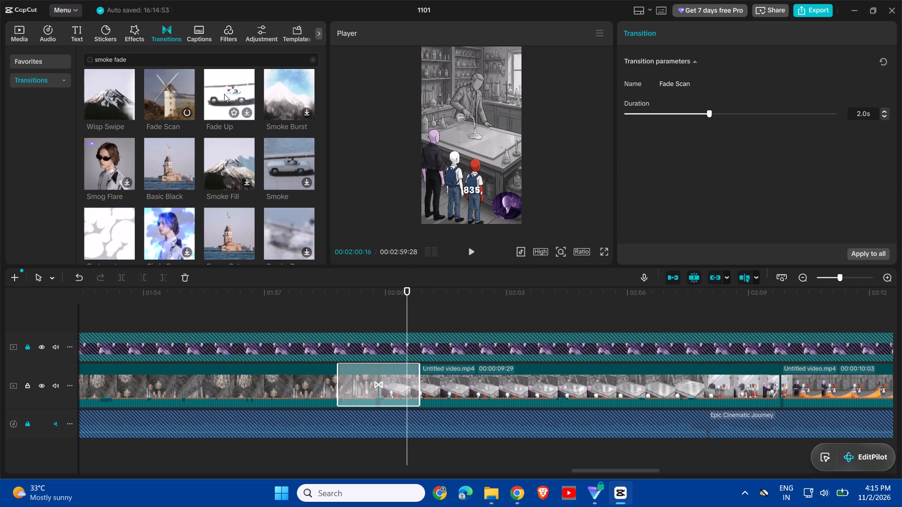
# Replace the transition at the cut near 2:00 with Fade Up and preview its start.
pyautogui.moveTo(224, 94); pyautogui.dragTo(334, 381)
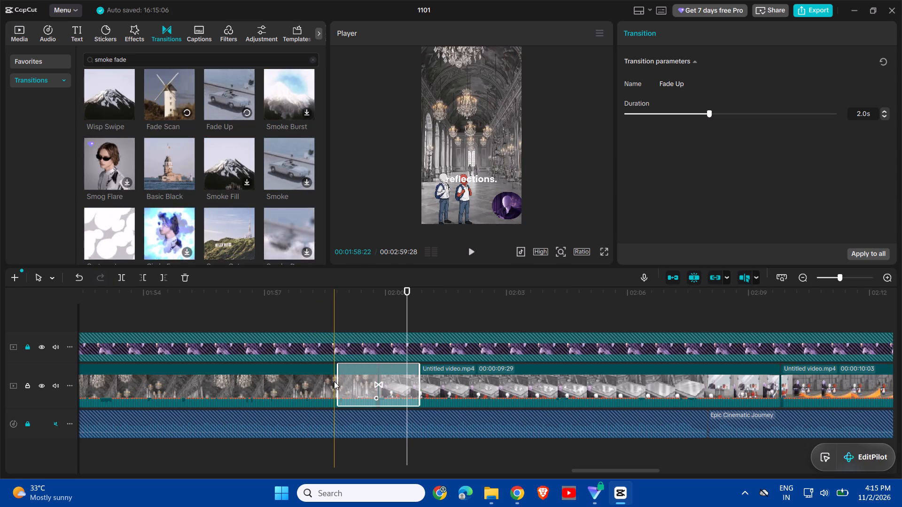
pyautogui.press('space')
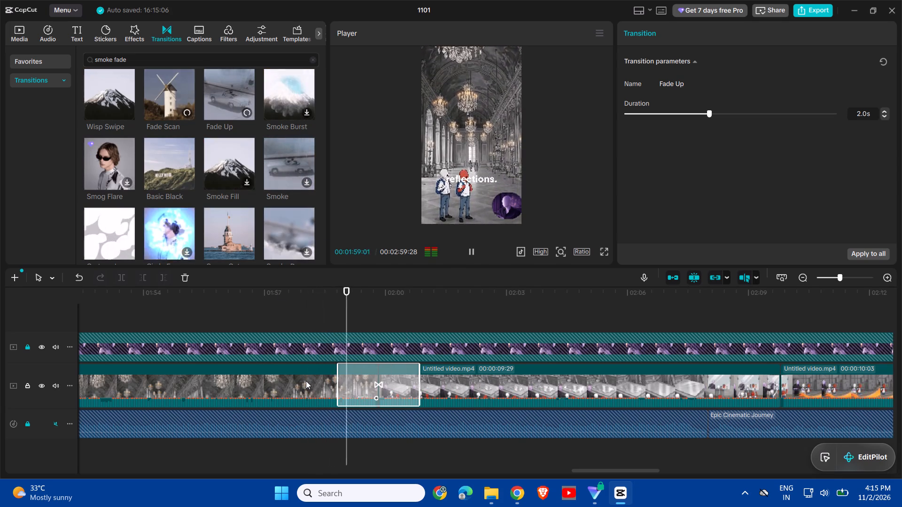
pyautogui.press('space')
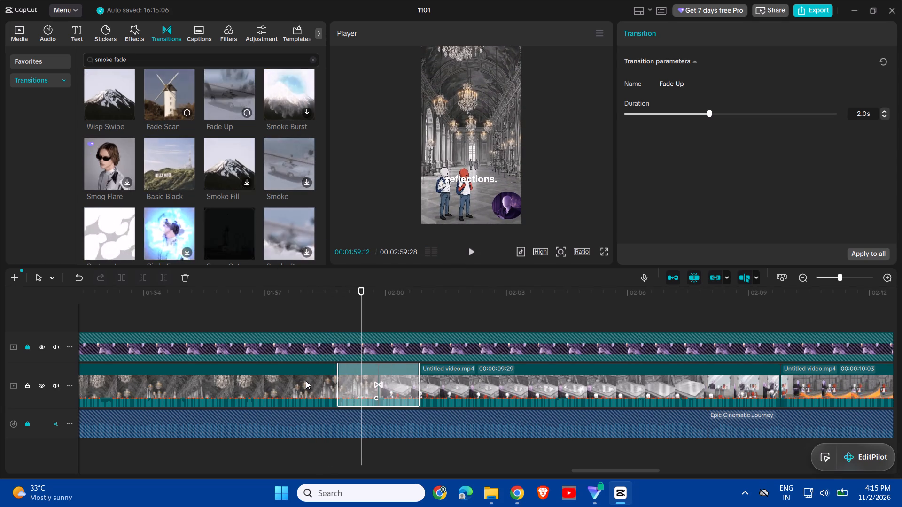
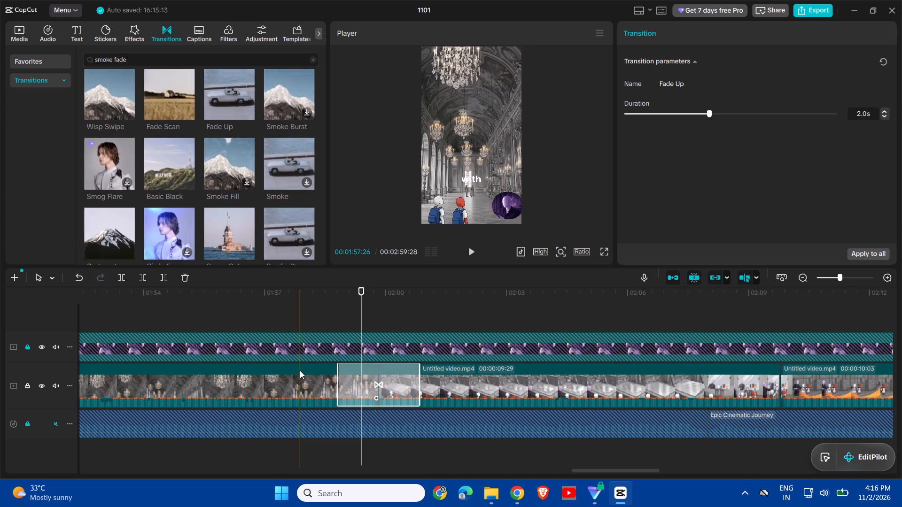
# Play back the Fade Up transition across the mirror video's cut near 2:00.
pyautogui.press('space')
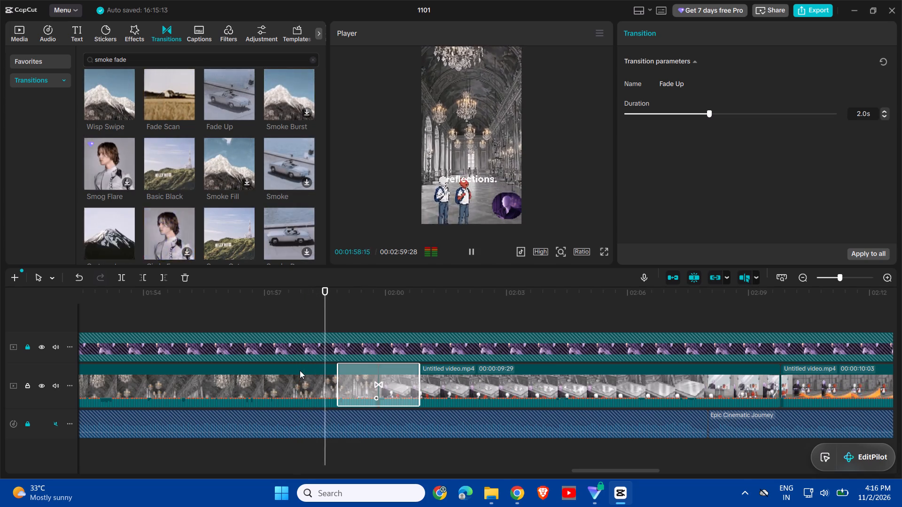
pyautogui.press('space')
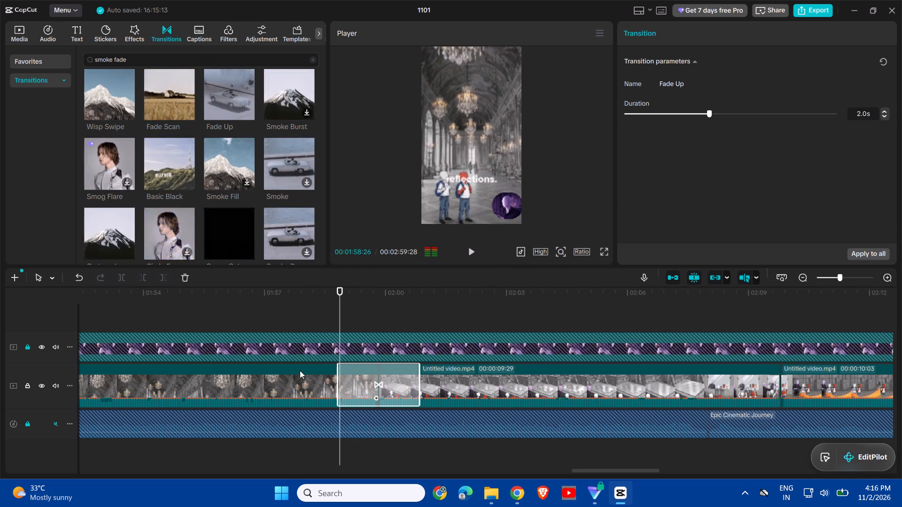
pyautogui.press('space')
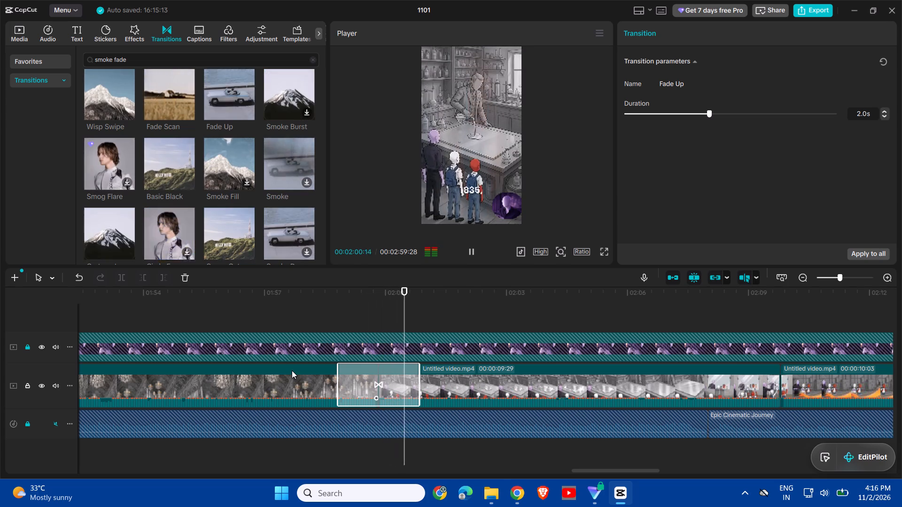
pyautogui.press('space')
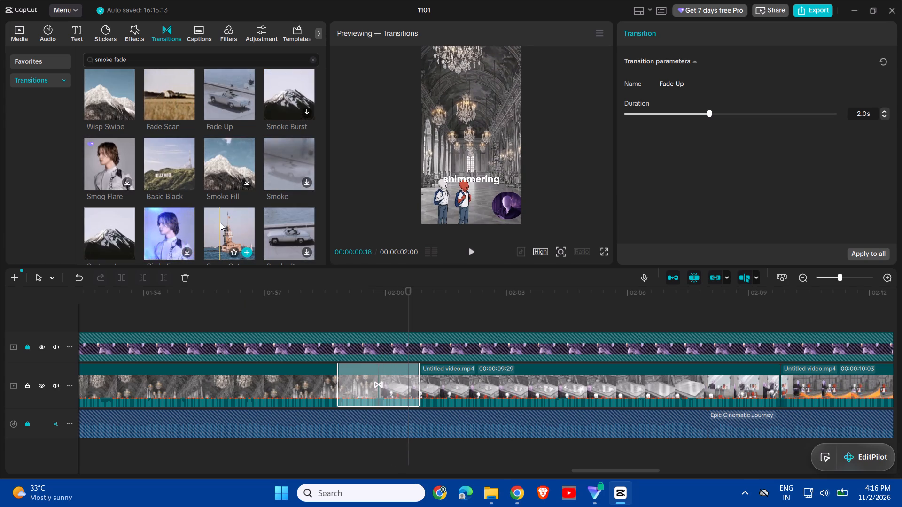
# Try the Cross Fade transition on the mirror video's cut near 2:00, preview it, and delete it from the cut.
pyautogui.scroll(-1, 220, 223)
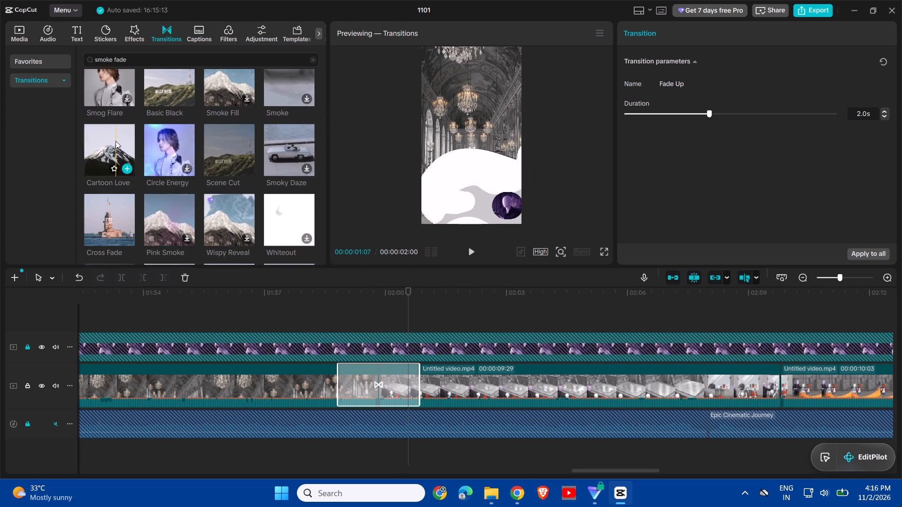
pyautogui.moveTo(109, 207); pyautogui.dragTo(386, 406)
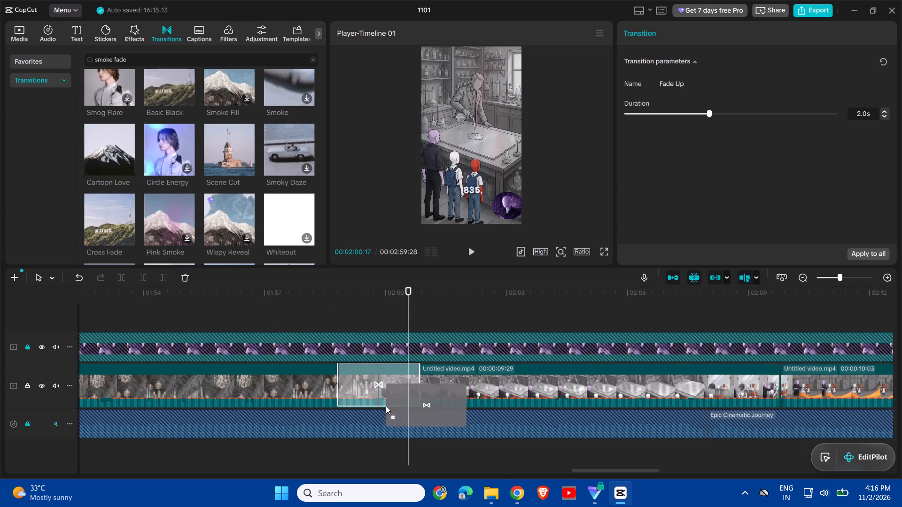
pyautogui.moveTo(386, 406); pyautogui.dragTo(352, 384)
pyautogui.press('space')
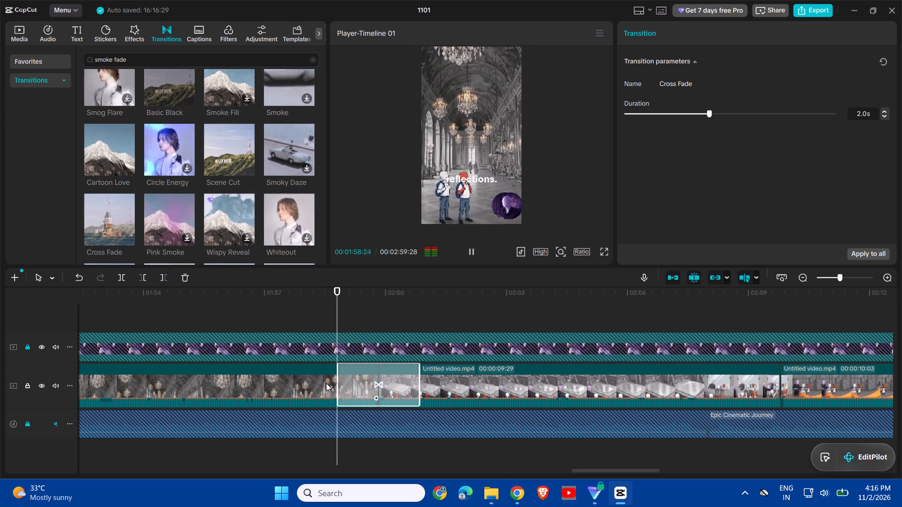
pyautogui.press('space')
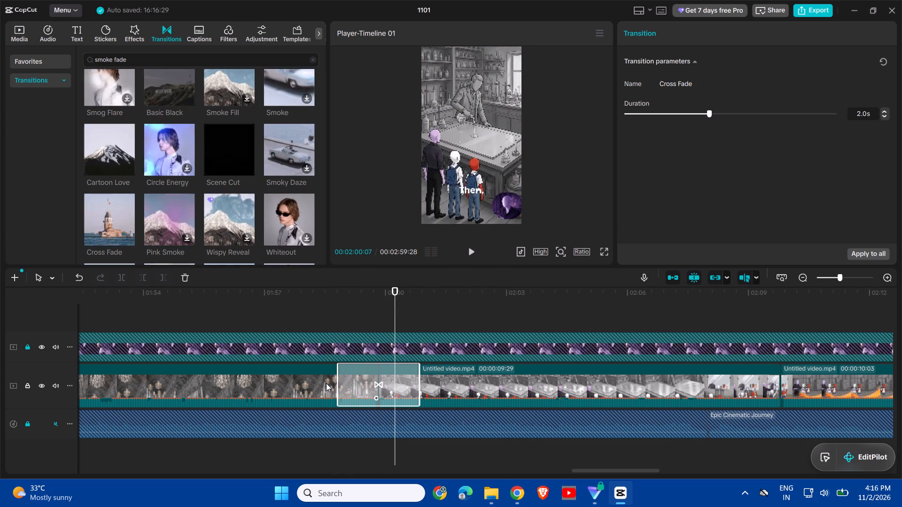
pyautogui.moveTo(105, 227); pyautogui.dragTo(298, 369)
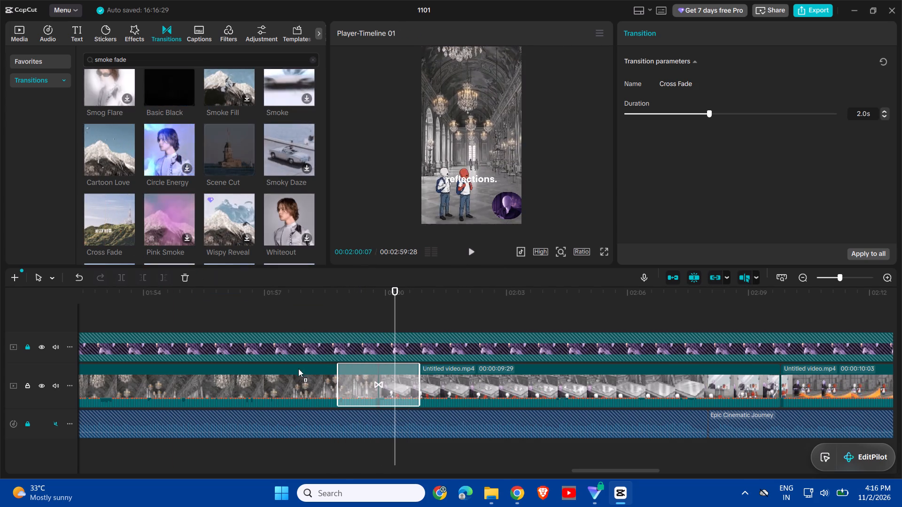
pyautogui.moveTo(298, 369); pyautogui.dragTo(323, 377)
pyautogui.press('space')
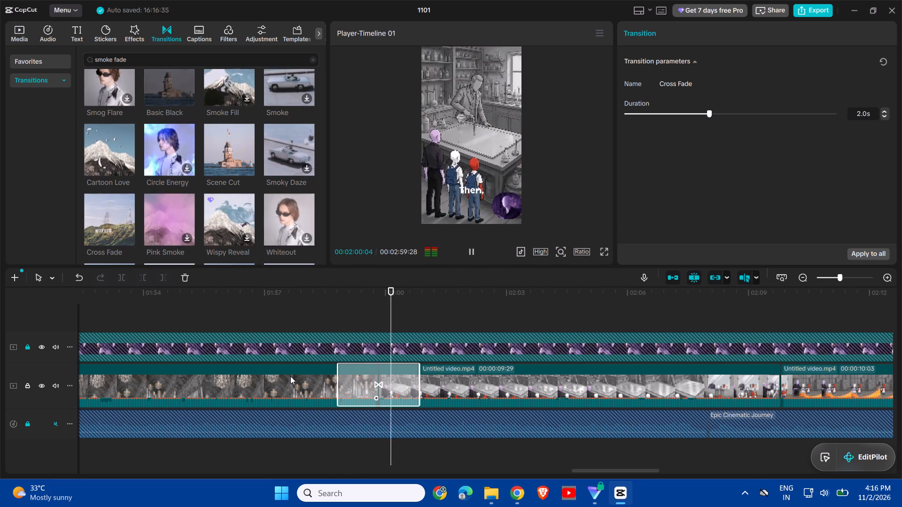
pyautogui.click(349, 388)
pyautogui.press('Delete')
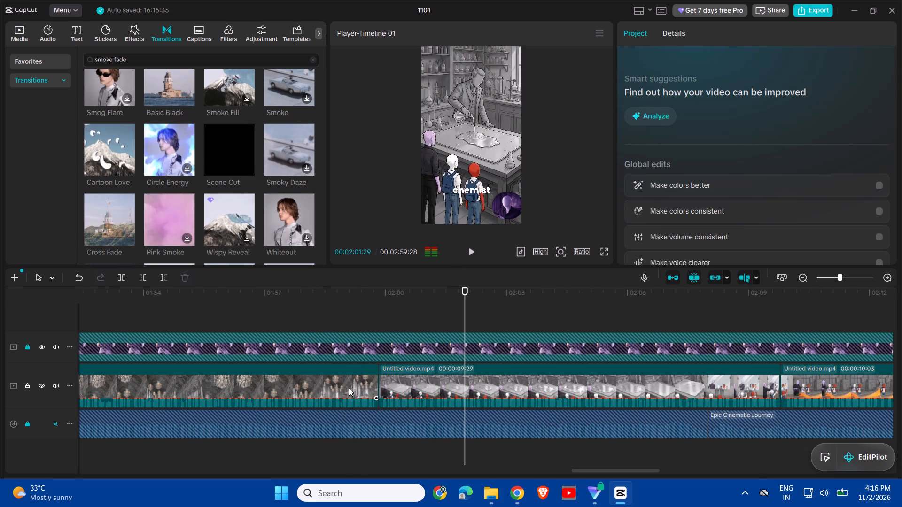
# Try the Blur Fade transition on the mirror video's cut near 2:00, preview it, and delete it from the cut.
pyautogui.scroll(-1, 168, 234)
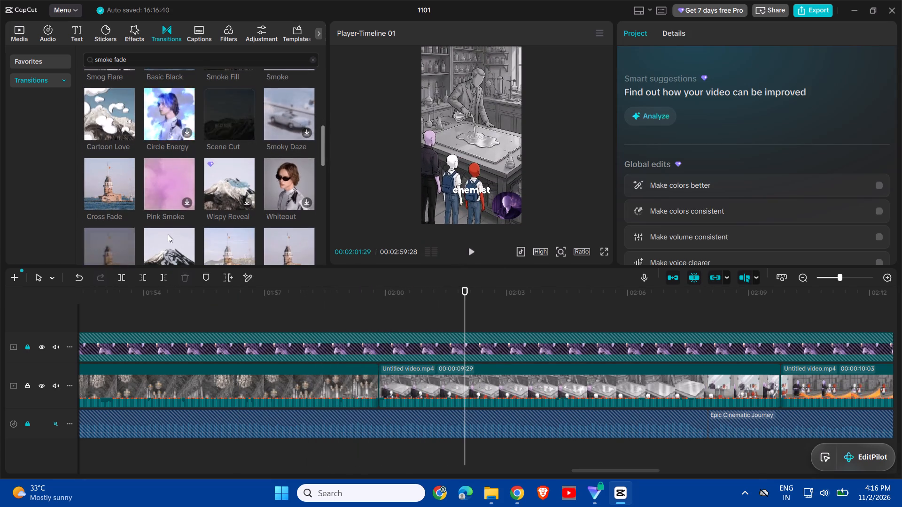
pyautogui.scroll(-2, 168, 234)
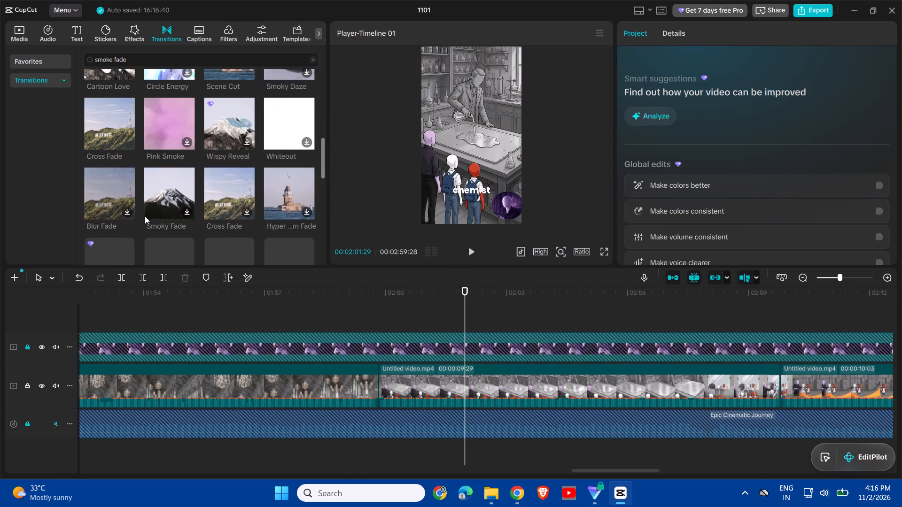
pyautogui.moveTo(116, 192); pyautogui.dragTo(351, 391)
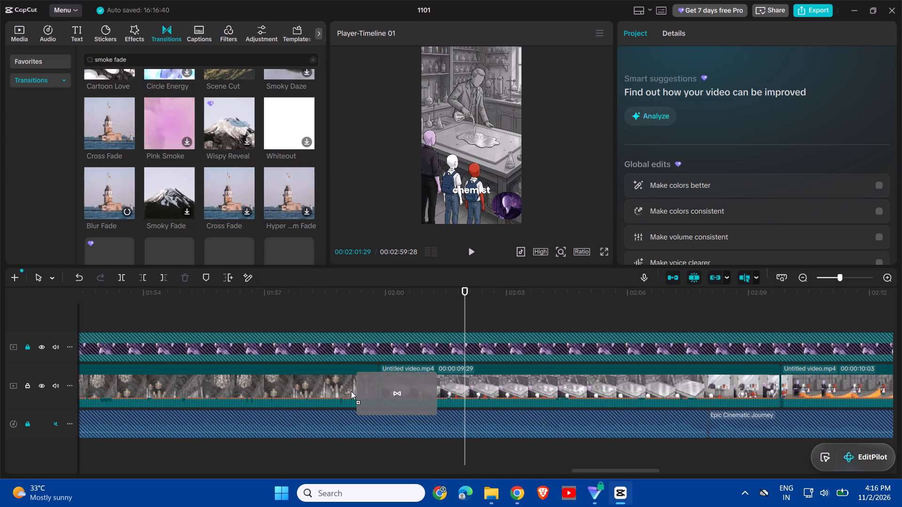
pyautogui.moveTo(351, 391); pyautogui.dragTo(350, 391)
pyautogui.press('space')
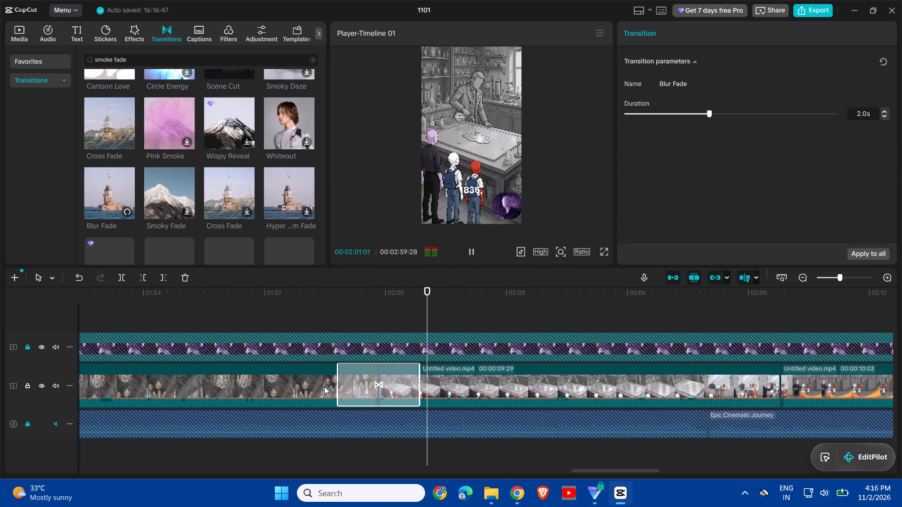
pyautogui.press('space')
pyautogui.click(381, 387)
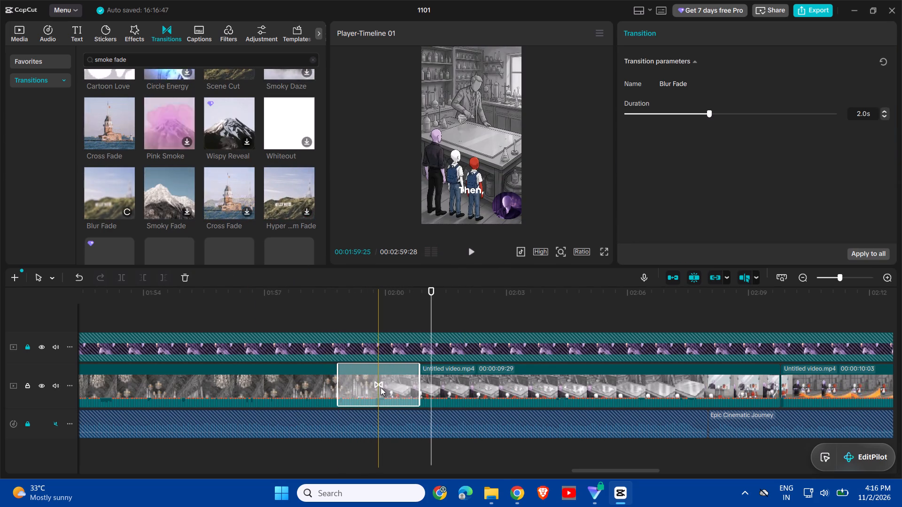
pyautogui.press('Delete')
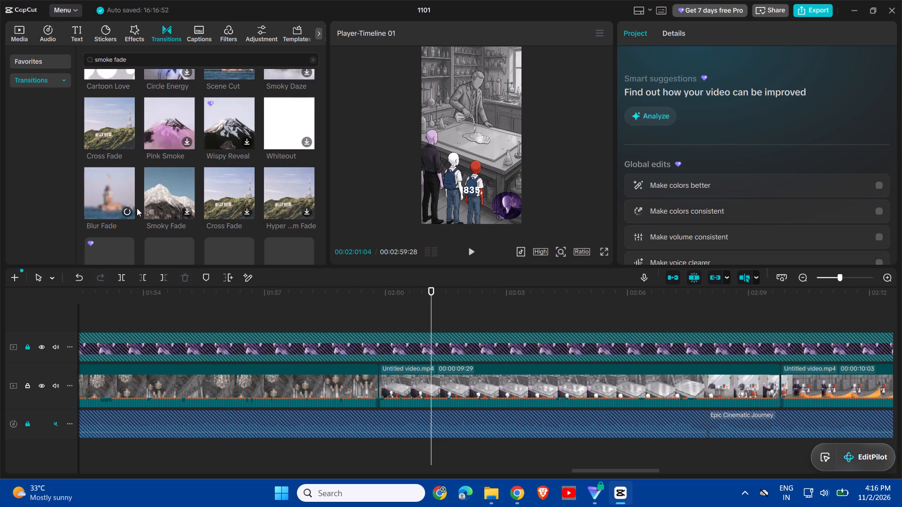